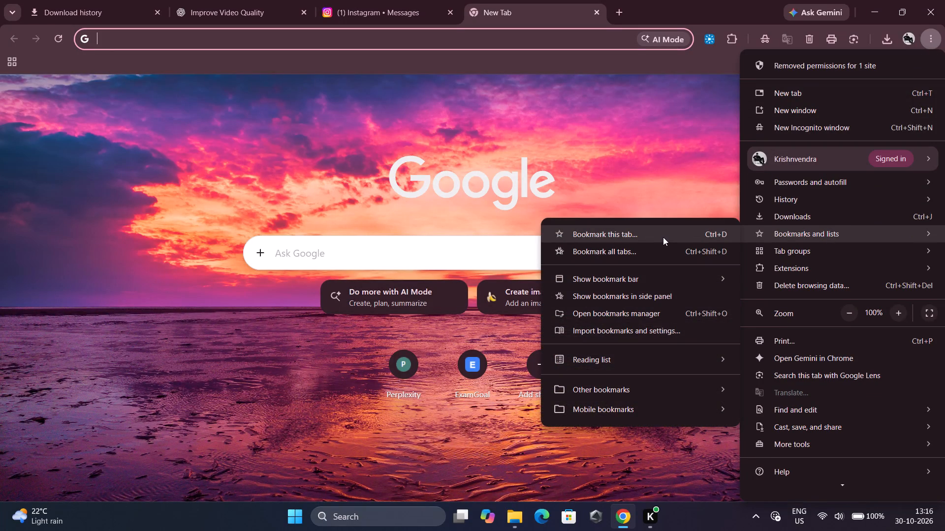
Open the browser's bookmarks manager in the new tab.
left_click(648, 273)
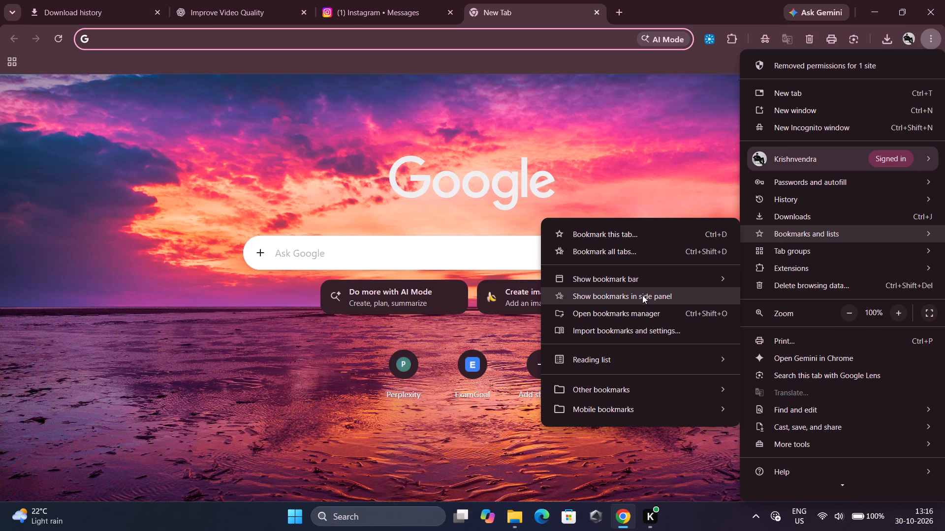
left_click(632, 321)
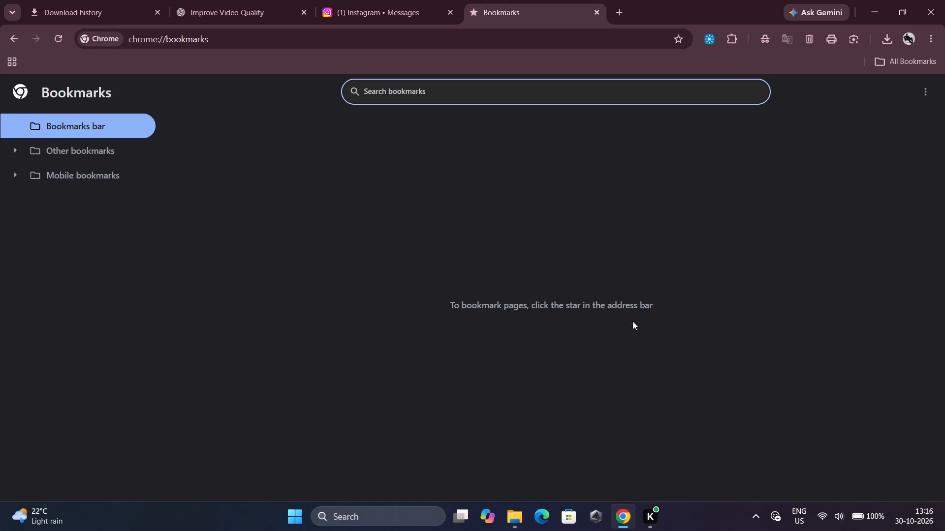
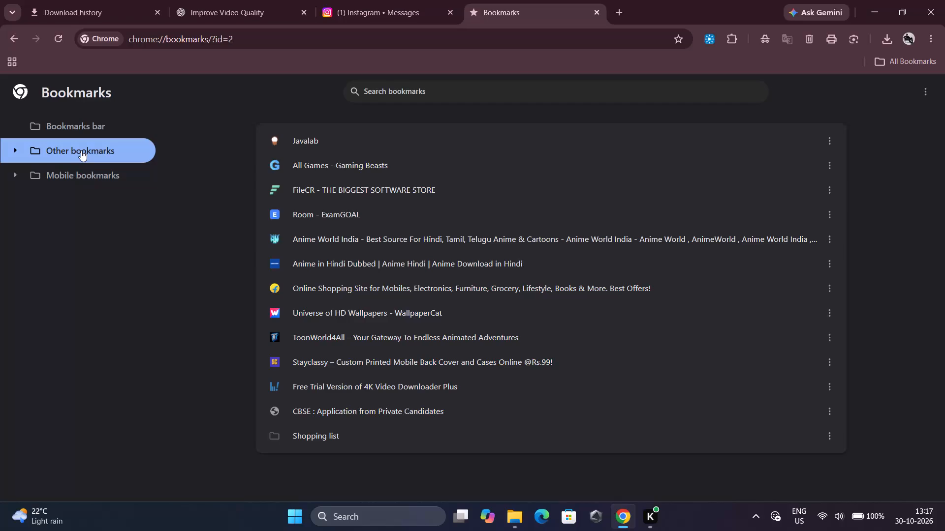
Open the Hindi Font Style Generator bookmark from the Useful Websites folder under Mobile bookmarks, and close the bookmarks page.
left_click(13, 147)
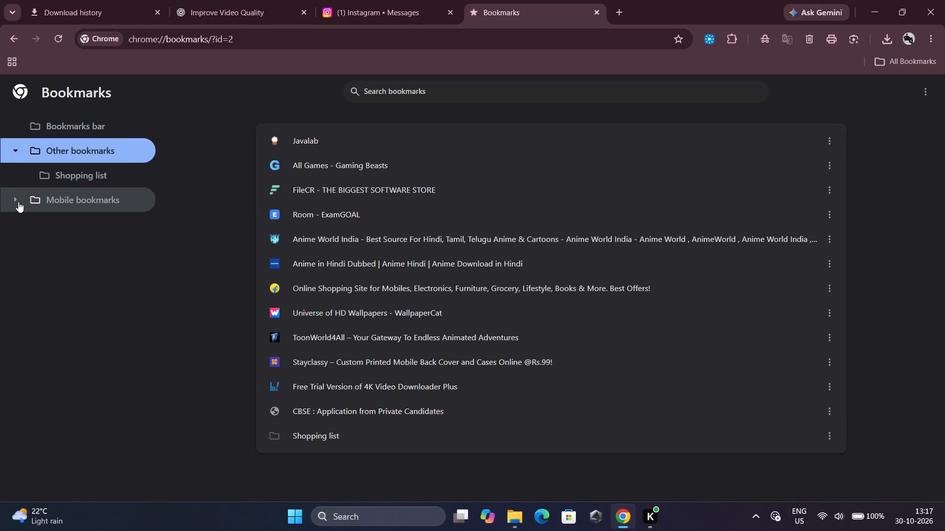
left_click(16, 199)
left_click(64, 219)
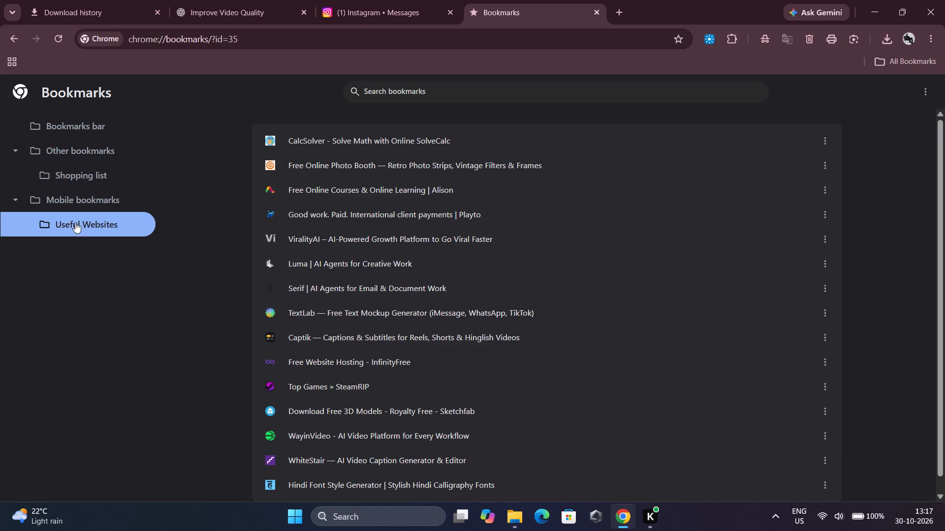
scroll(321, 387, "down", 6)
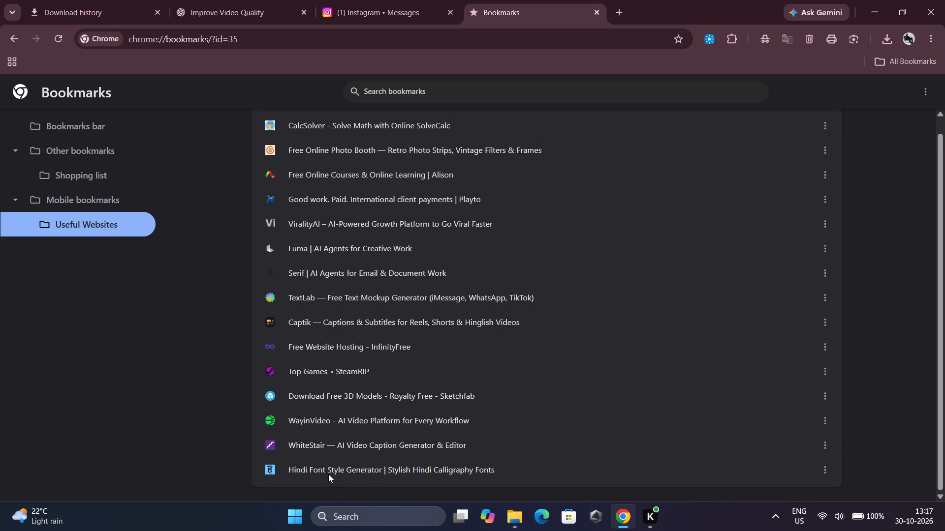
left_click(328, 474)
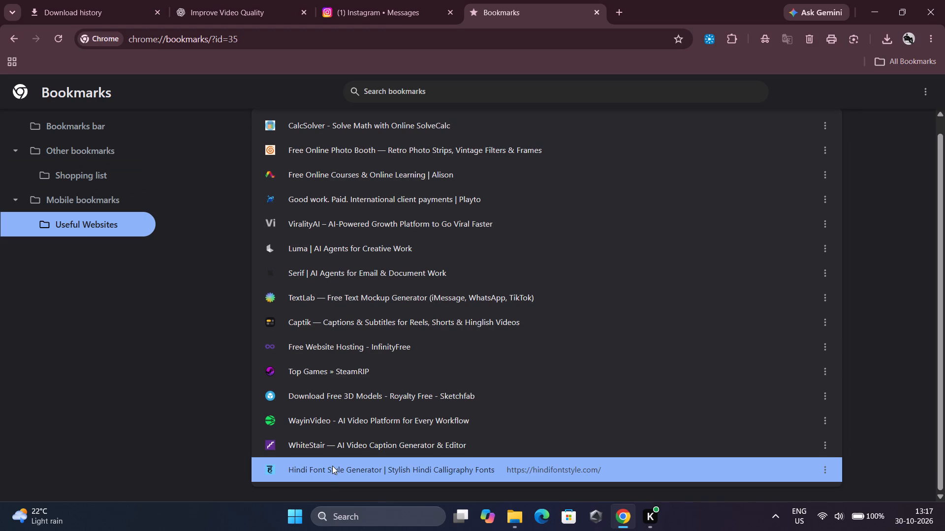
left_click(332, 466)
double_click(332, 466)
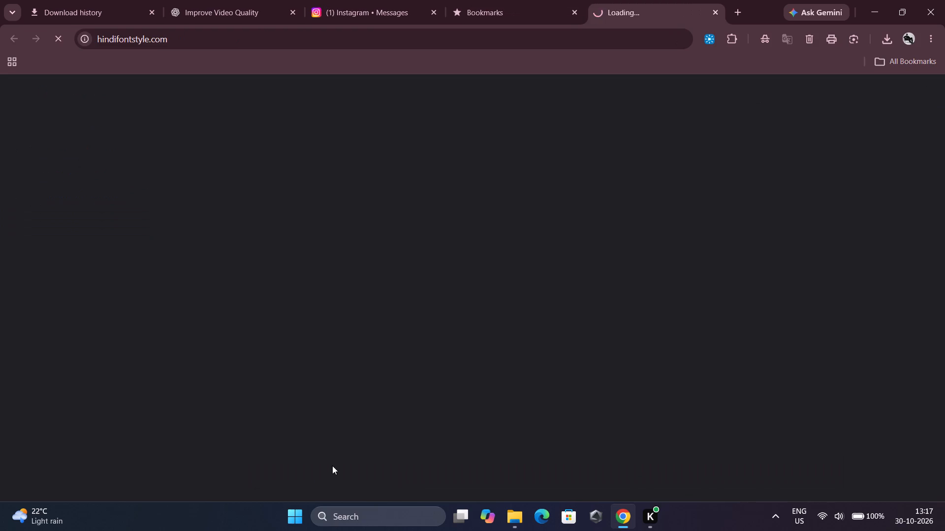
left_click(575, 12)
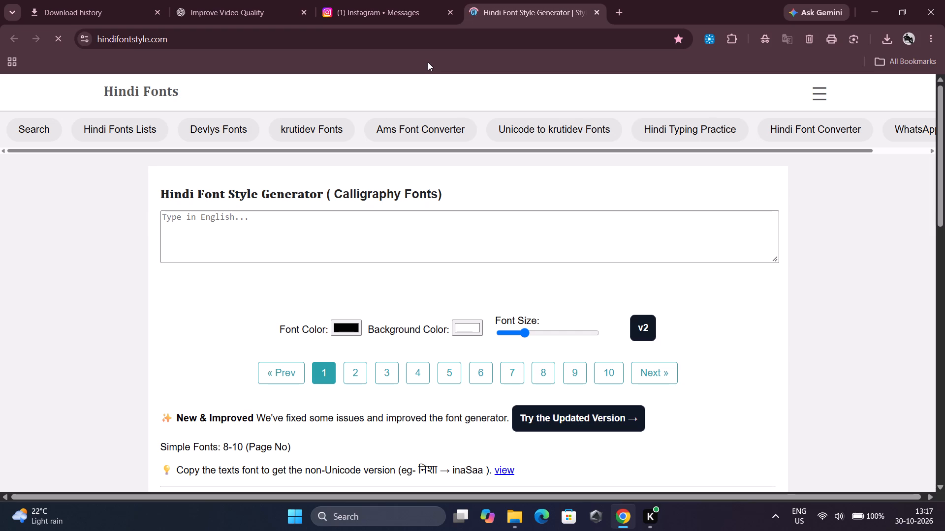
Return to the ChatGPT conversation about improving video quality.
left_click(262, 0)
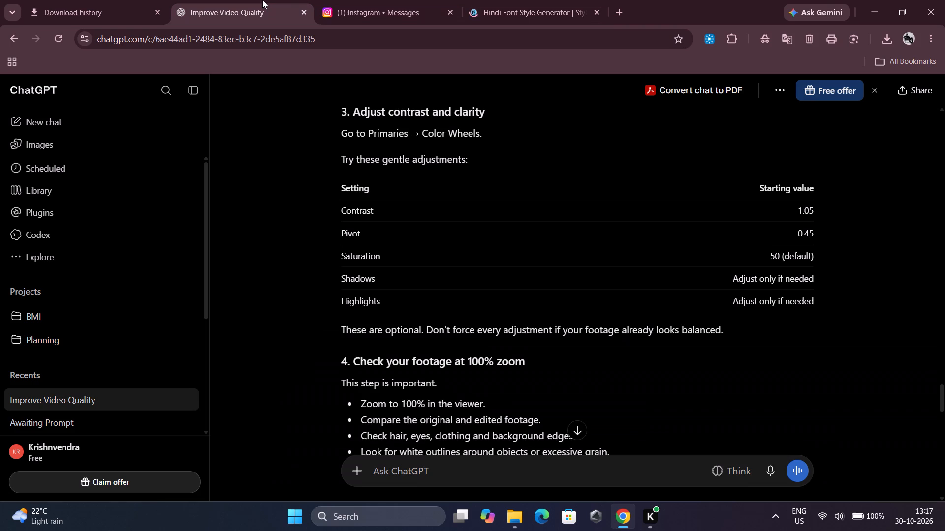
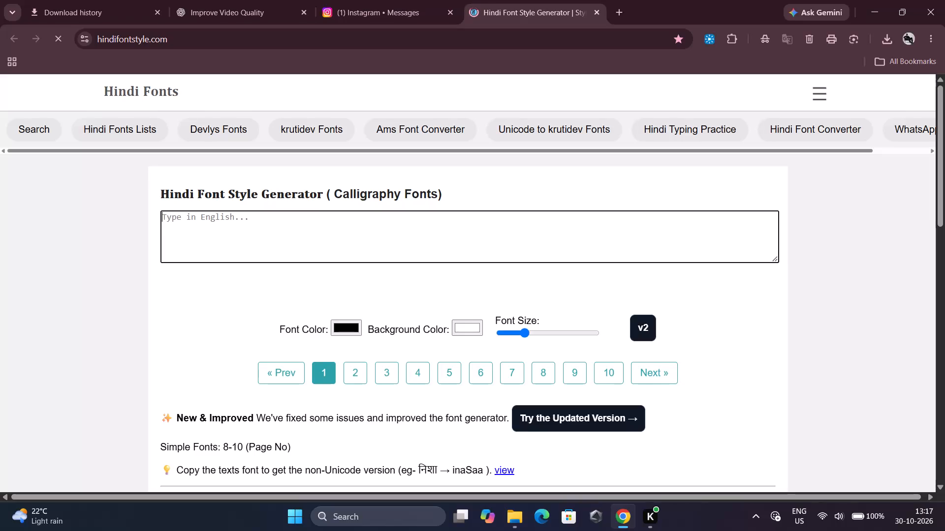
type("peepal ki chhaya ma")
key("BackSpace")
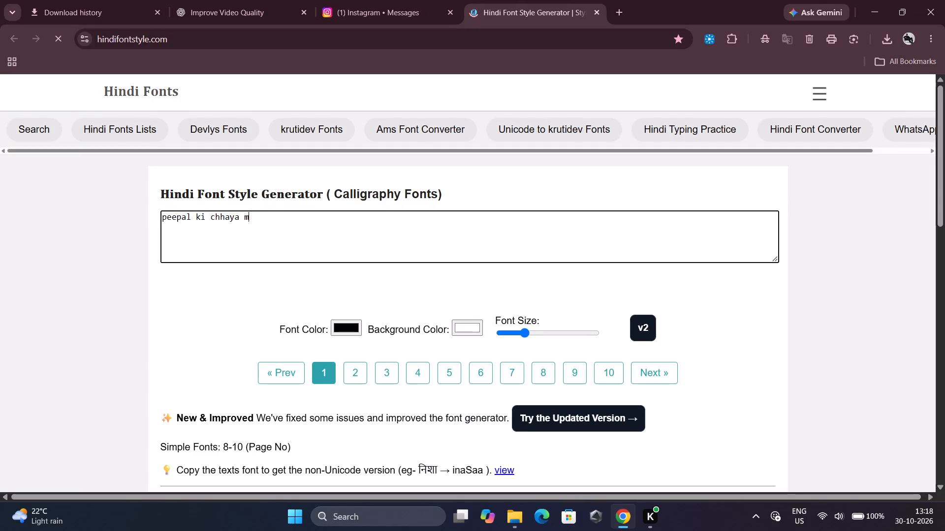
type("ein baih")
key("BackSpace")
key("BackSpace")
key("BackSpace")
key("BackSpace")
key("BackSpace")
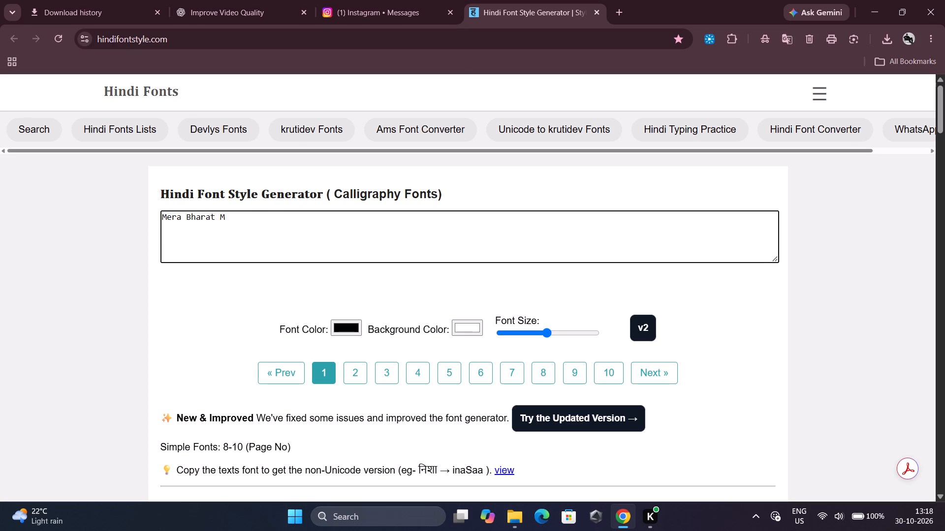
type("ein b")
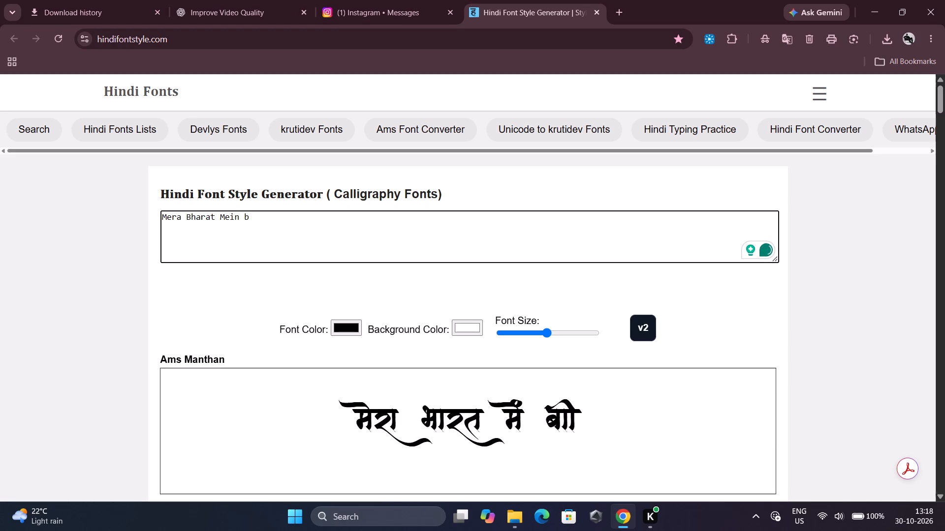
Clear the Hindi font generator's input box and enter "peepal ki" followed by a space.
key("BackSpace")
key("BackSpace")
key("BackSpace")
key("BackSpace")
key("BackSpace")
key("BackSpace")
key("BackSpace")
key("BackSpace")
key("BackSpace")
key("BackSpace")
key("BackSpace")
key("BackSpace")
key("BackSpace")
key("BackSpace")
key("BackSpace")
key("BackSpace")
key("BackSpace")
key("BackSpace")
key("BackSpace")
key("BackSpace")
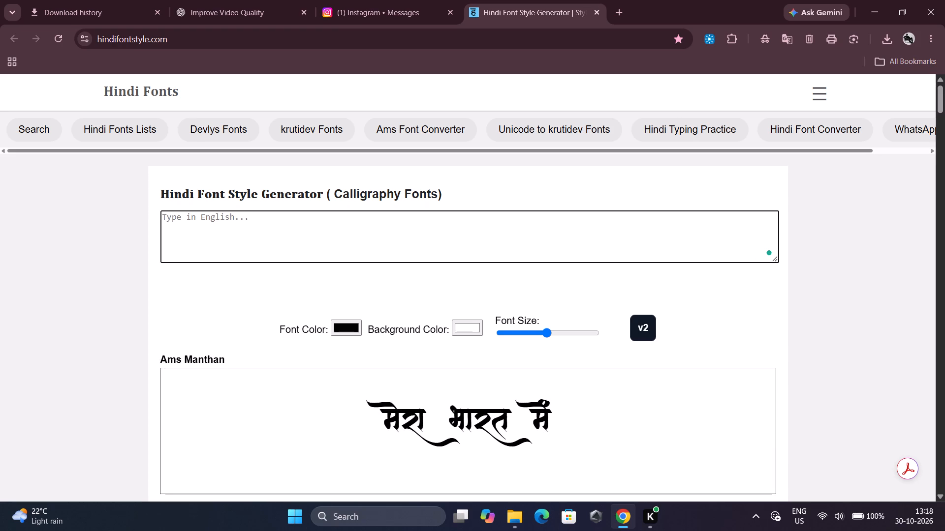
key("p")
type("eepal")
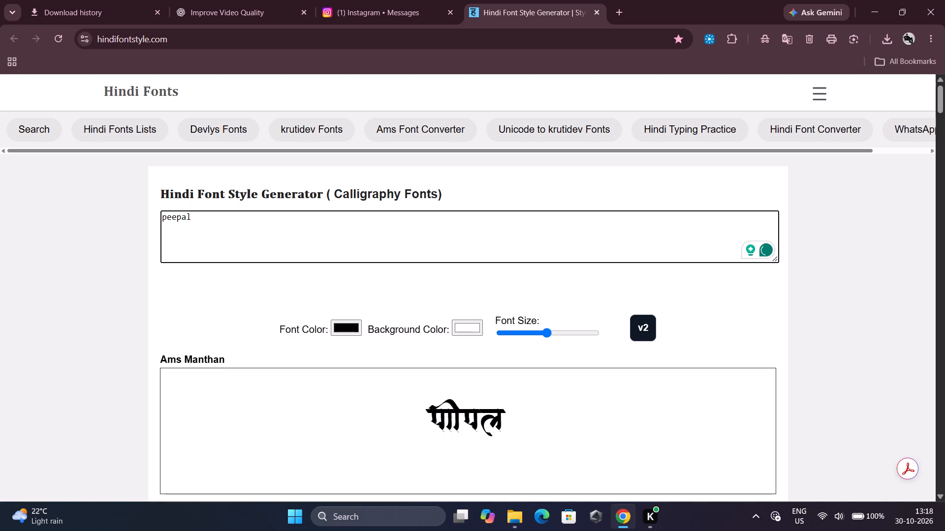
key("space")
type("ki")
key("space")
Correct the spelling of the first word in the input box to "pipal".
left_click(173, 217)
key("BackSpace")
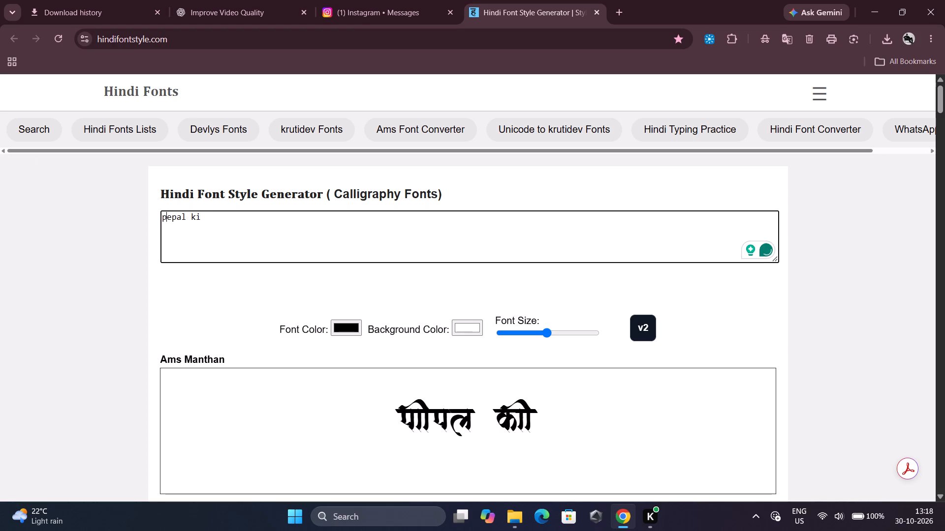
left_click(171, 218)
key("BackSpace")
key("i")
Continue the phrase after "pipal ki" with "chhaya mein baithi sanam" to preview it in the calligraphy fonts.
left_click(216, 218)
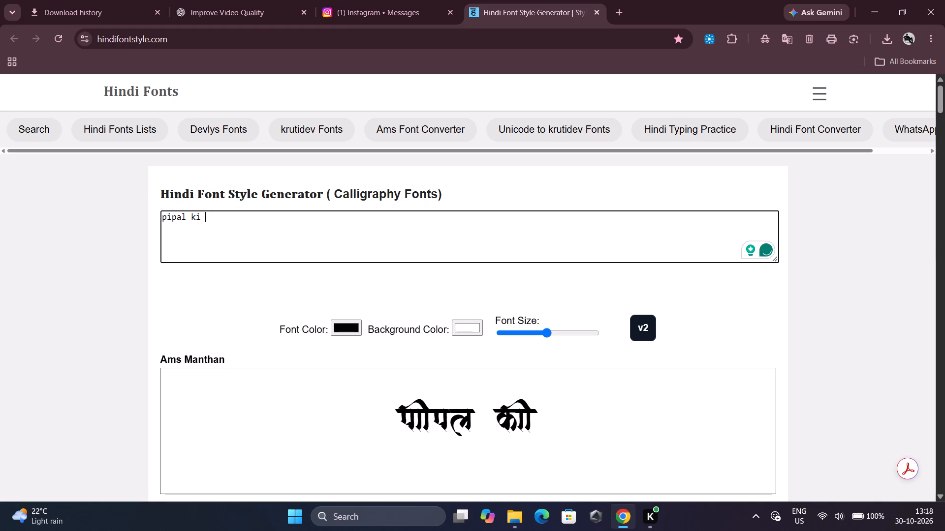
type("chhaya")
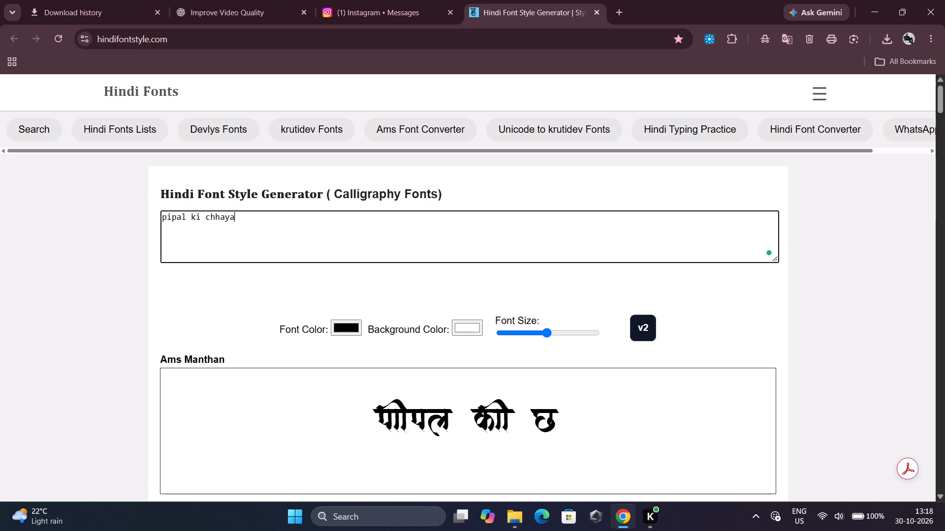
key("space")
type("mein baithi")
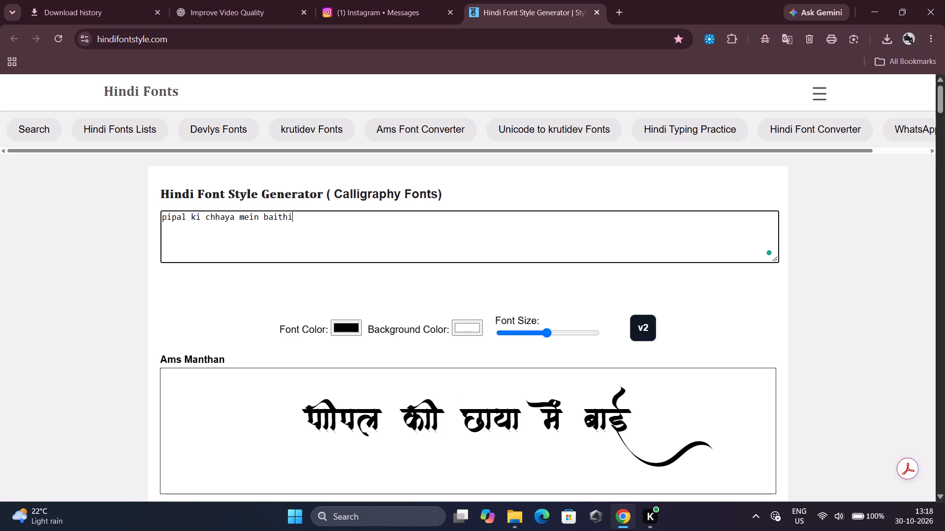
key("space")
type("sanam")
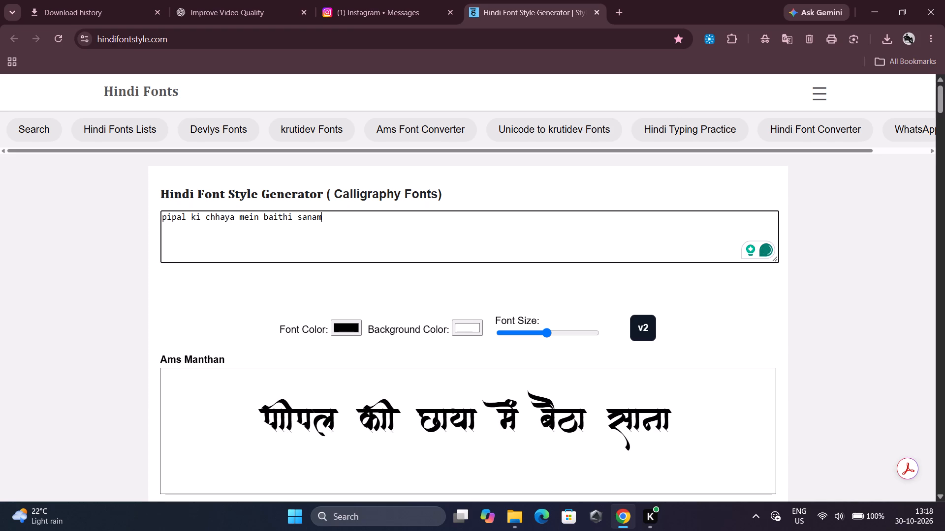
scroll(242, 254, "down", 1)
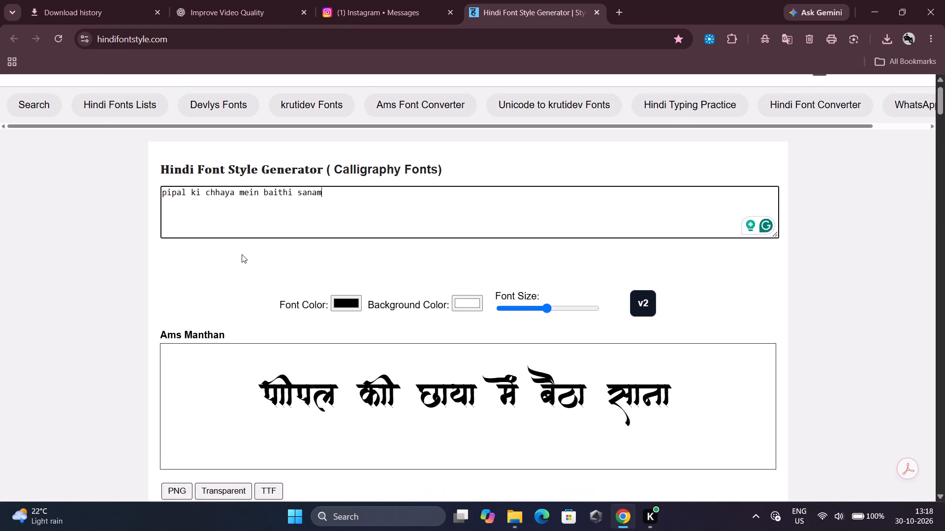
key("space")
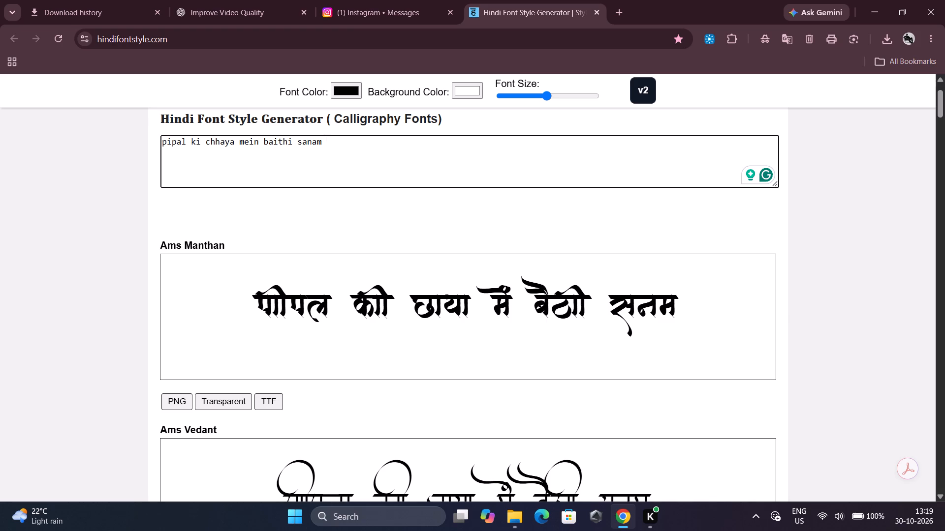
Download the phrase in the Ams Manthan font as a transparent PNG.
scroll(230, 179, "down", 2)
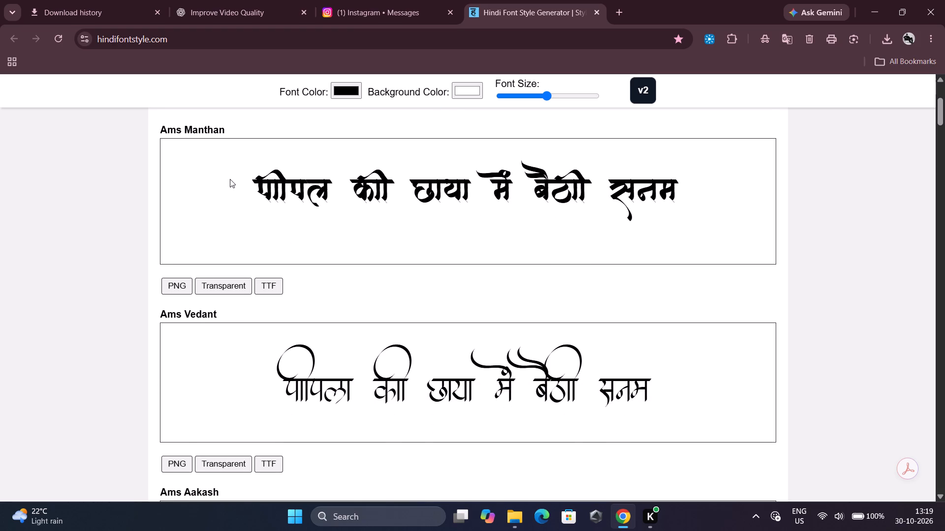
left_click(225, 289)
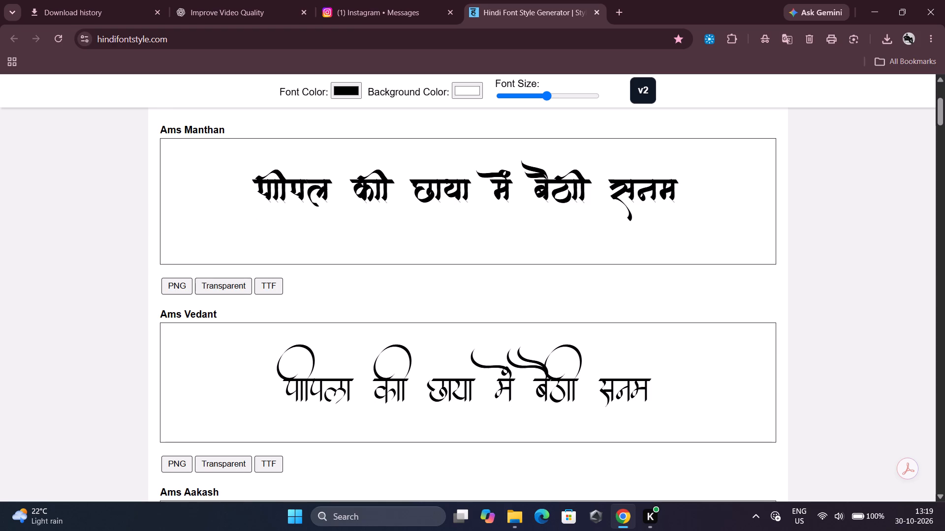
Download the phrase in the Ams Aakash font as a transparent PNG.
scroll(308, 408, "down", 4)
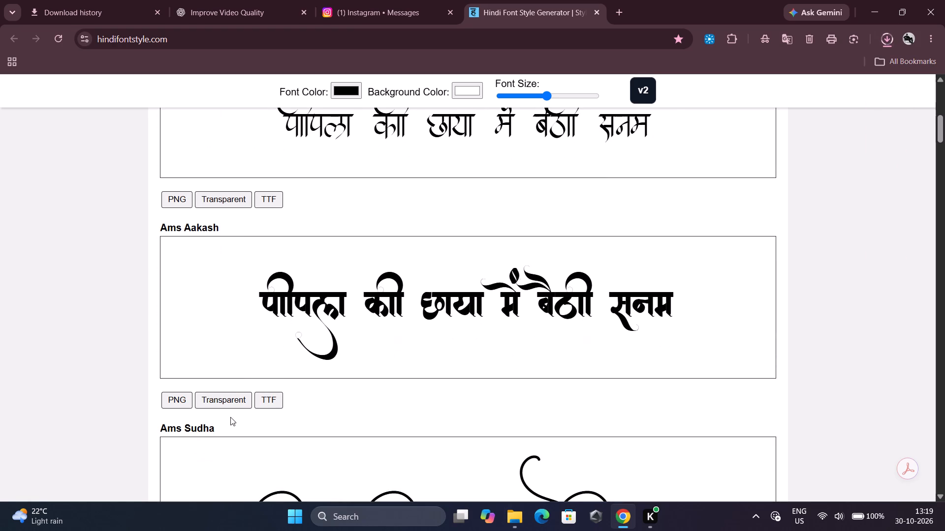
left_click(220, 402)
Examine how the phrase looks in the calligraphy fonts from Ams Sudha to Ams Kashi.
scroll(347, 375, "down", 3)
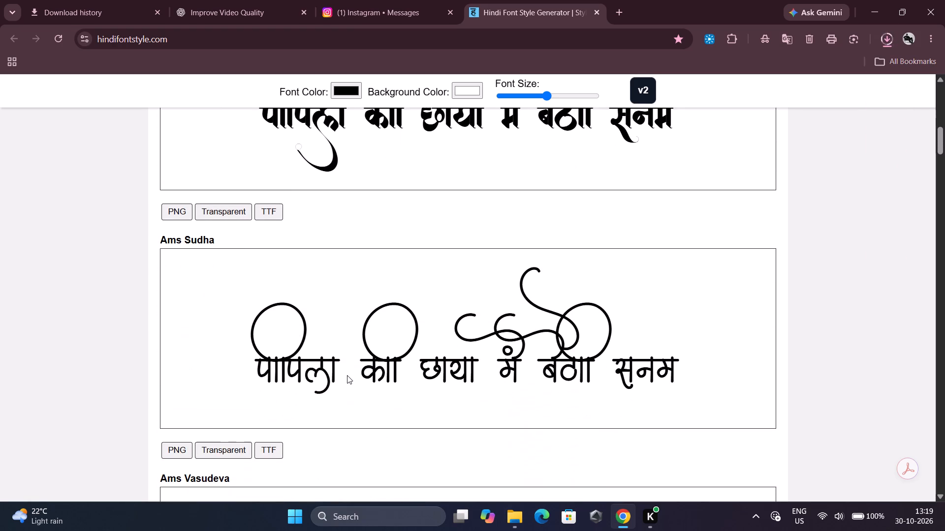
scroll(347, 375, "down", 5)
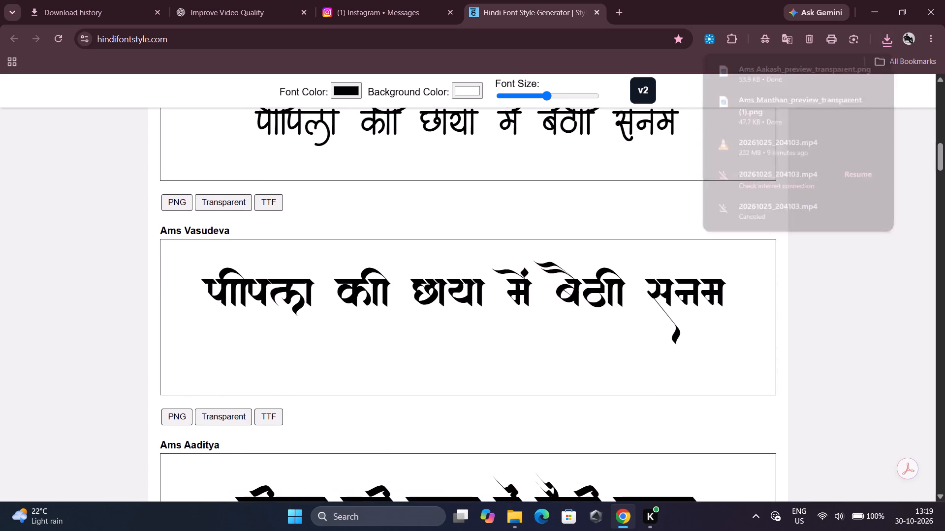
scroll(347, 375, "down", 3)
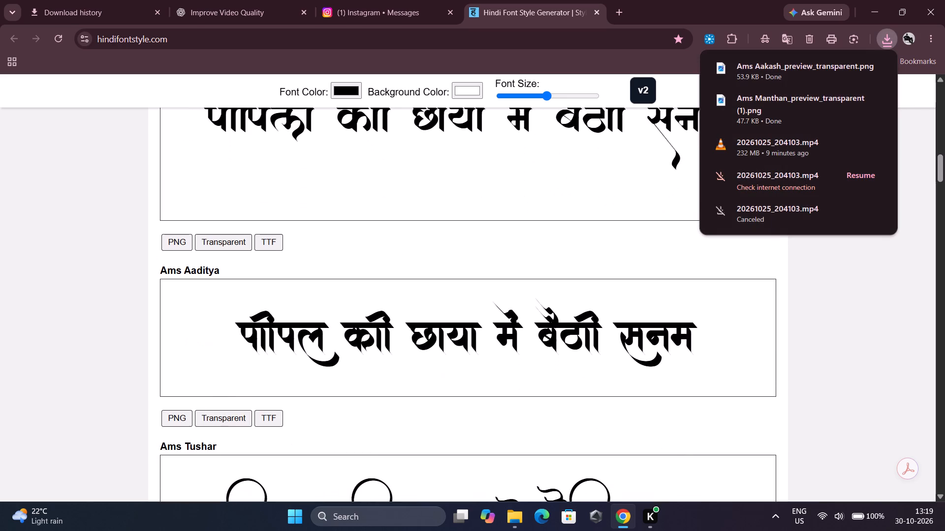
scroll(347, 375, "down", 5)
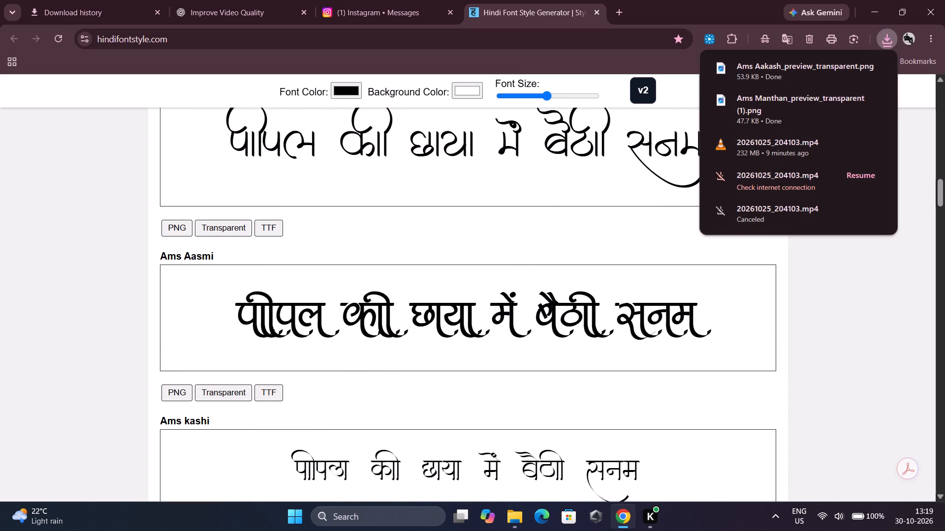
Lower the screen brightness to 16 in the system quick settings and return to the font generator.
left_click(845, 515)
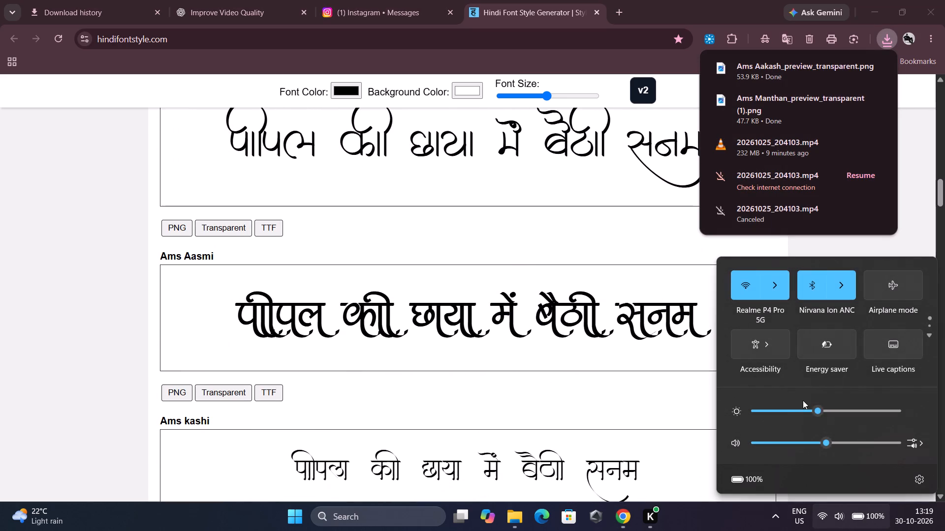
left_click(788, 411)
left_click(780, 407)
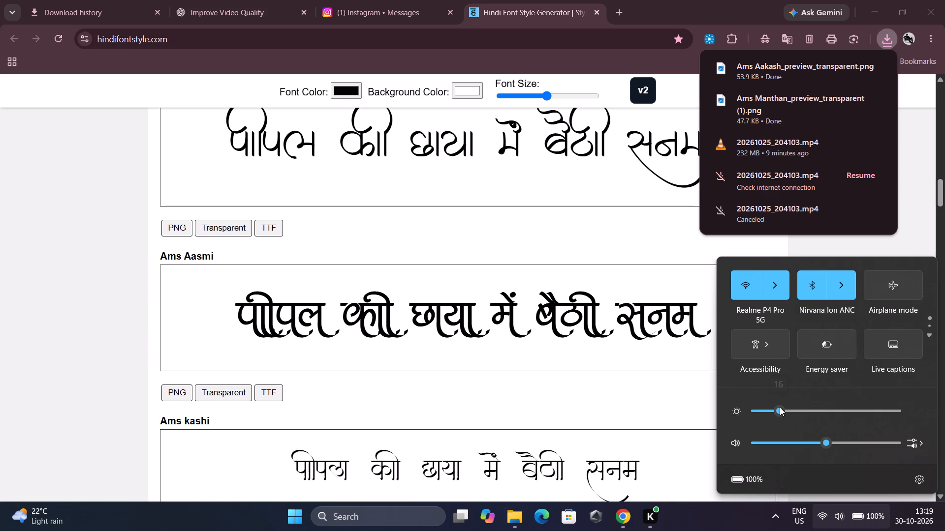
left_click(570, 376)
Check the remaining font previews on the first page through Ams Minar, and return to the phrase input box.
scroll(570, 376, "down", 6)
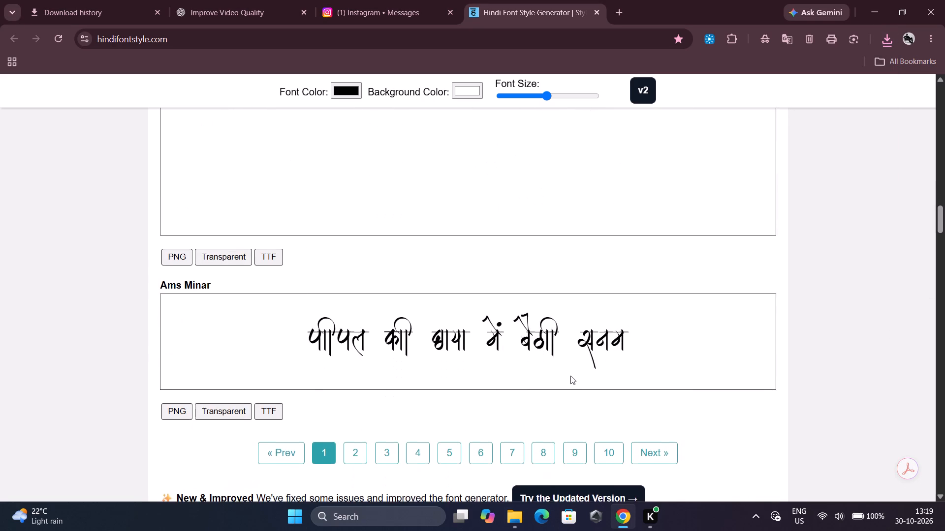
scroll(570, 376, "up", 9)
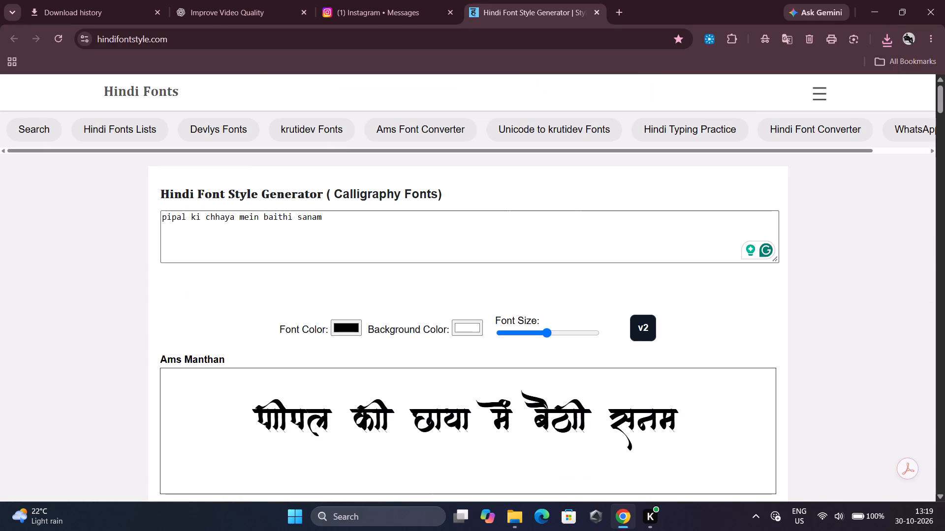
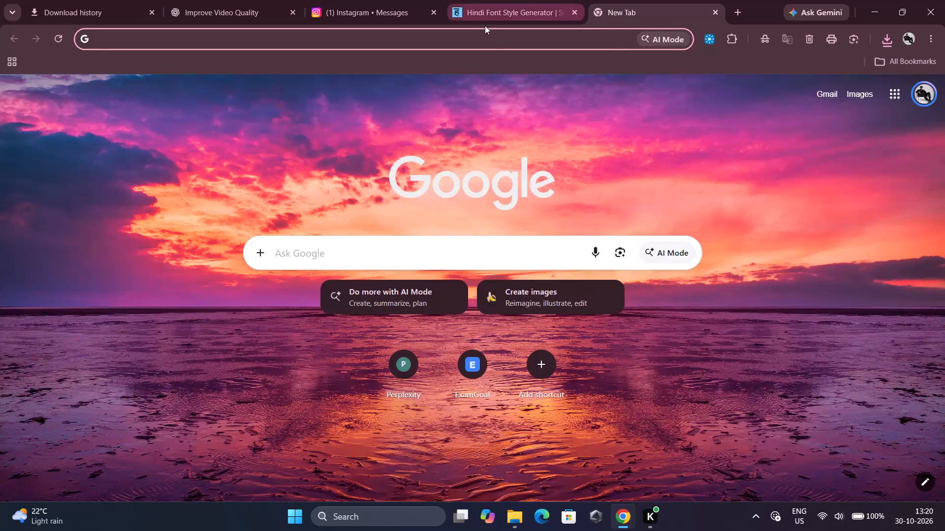
Return to the Hindi Font Style Generator page with the calligraphy previews of the phrase.
left_click(538, 1)
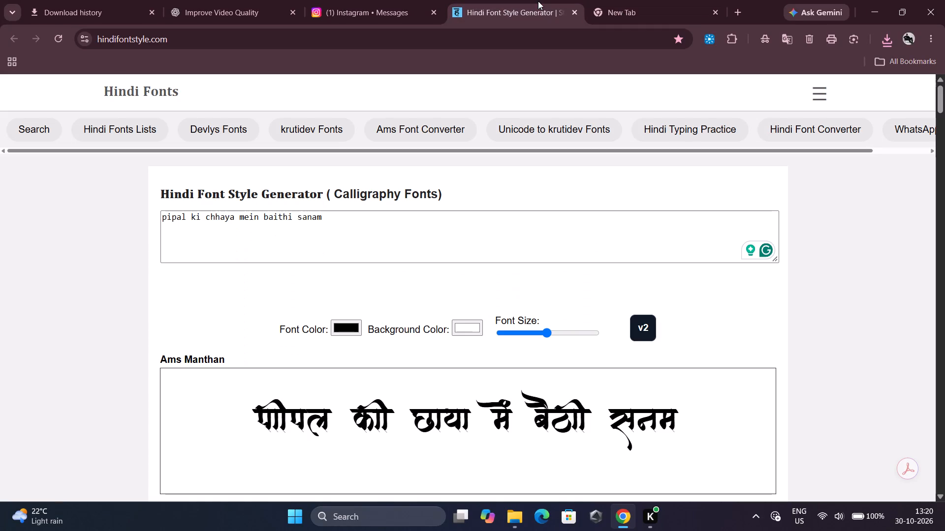
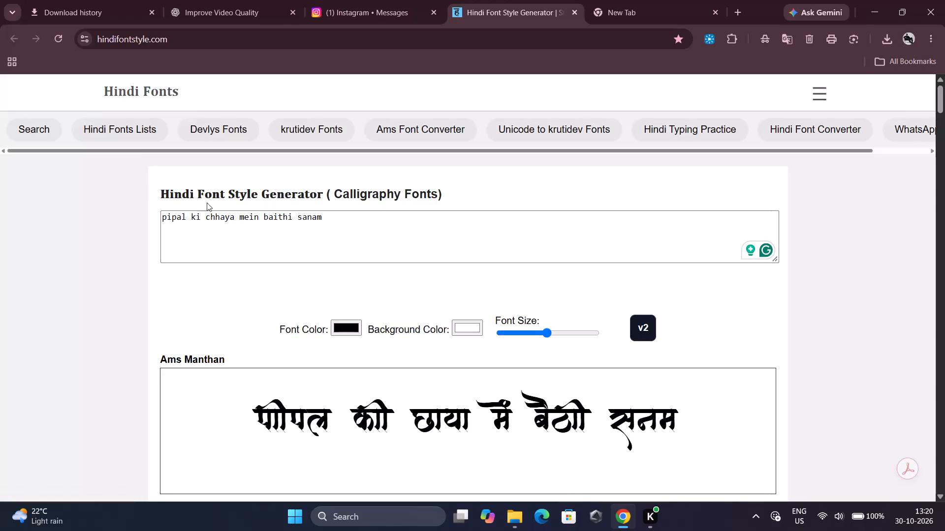
Remove the "i" from the word "ki" in the phrase in the font generator's input box.
left_click(196, 217)
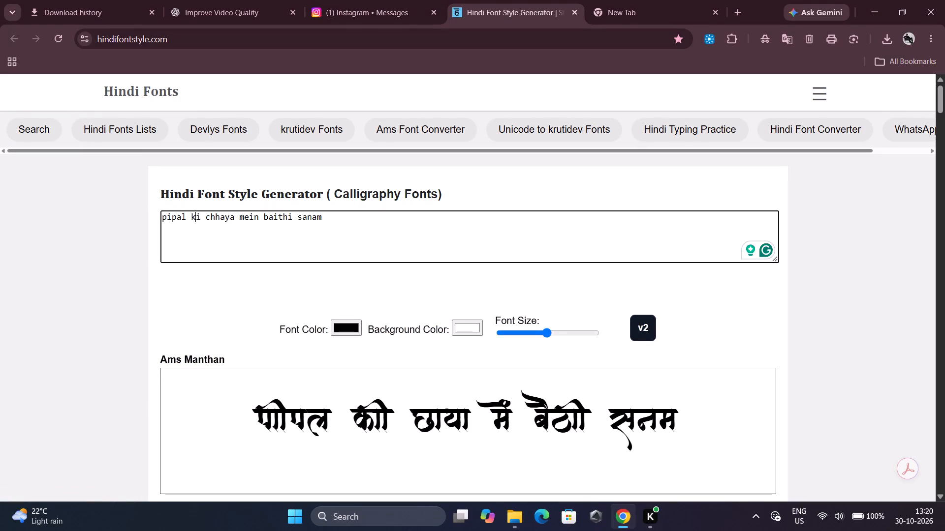
left_click(199, 217)
key("BackSpace")
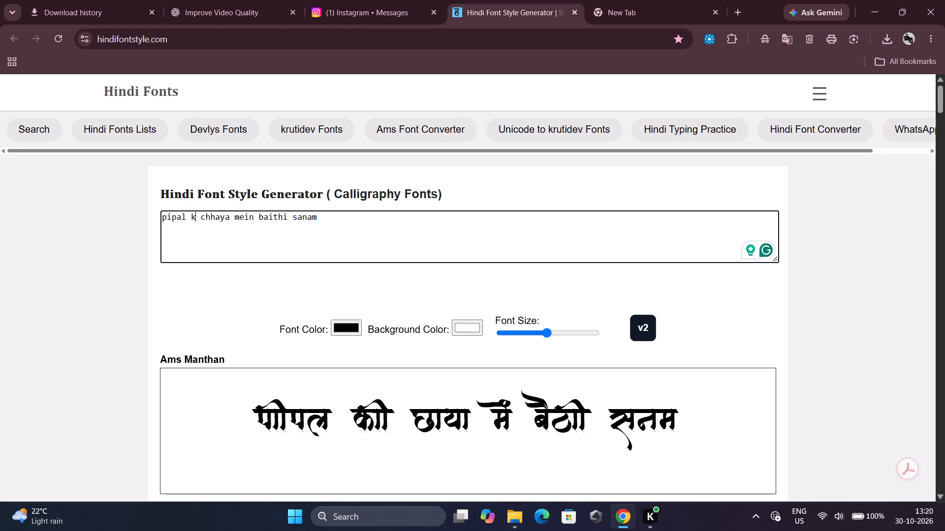
Submit the copied image of the Hindi lyrics to Google AI Mode in the empty new tab.
left_click(638, 14)
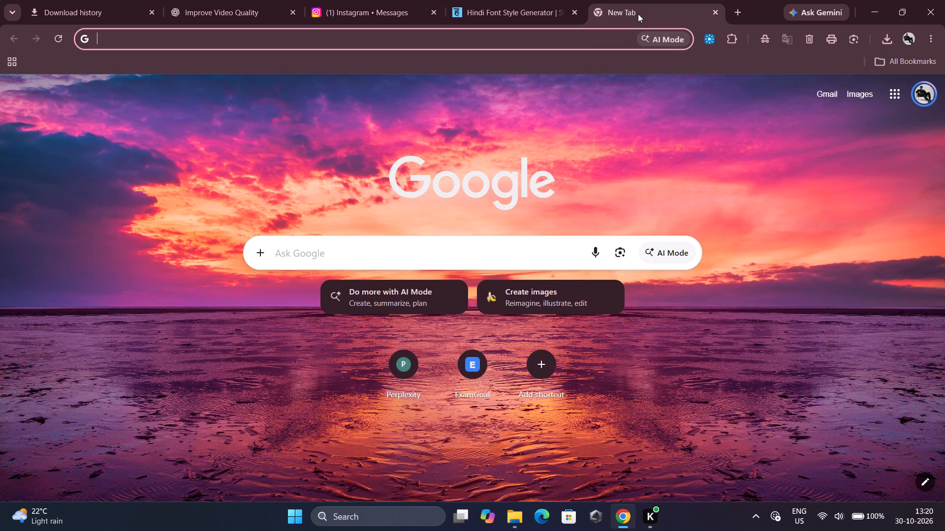
left_click(660, 45)
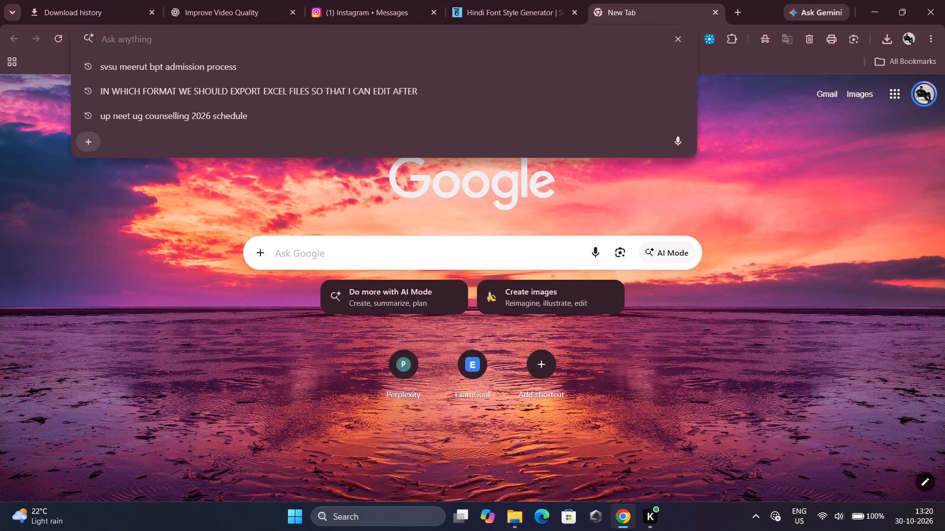
key("ctrl+v")
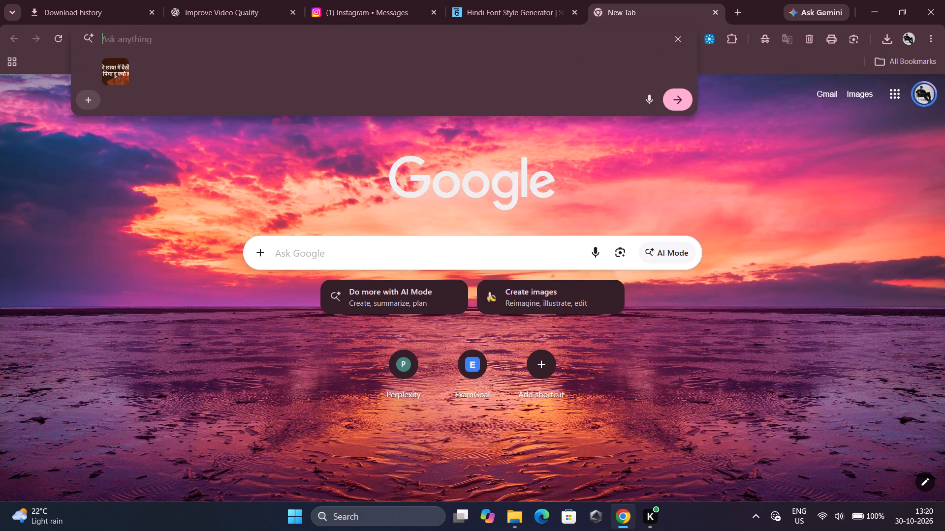
key("Return")
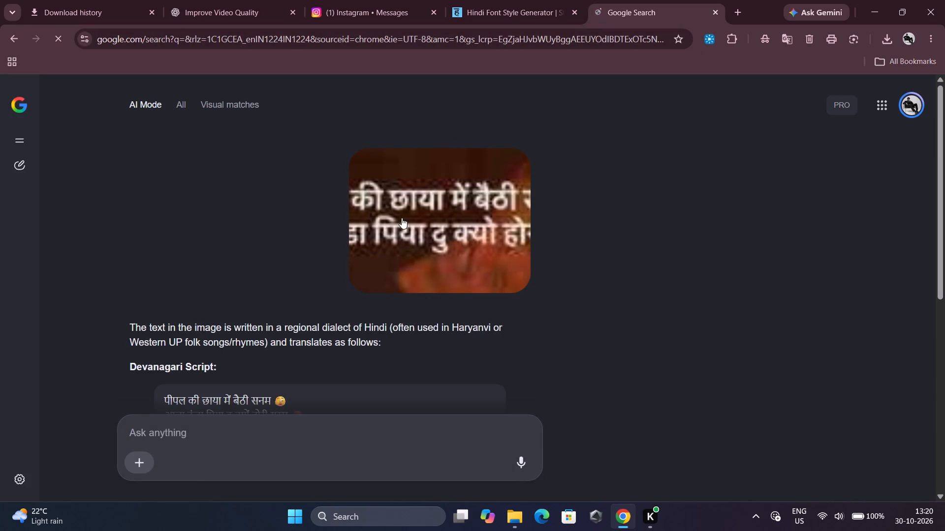
Copy both Devanagari lyric lines, including their emojis, from the AI Mode answer.
scroll(325, 311, "down", 2)
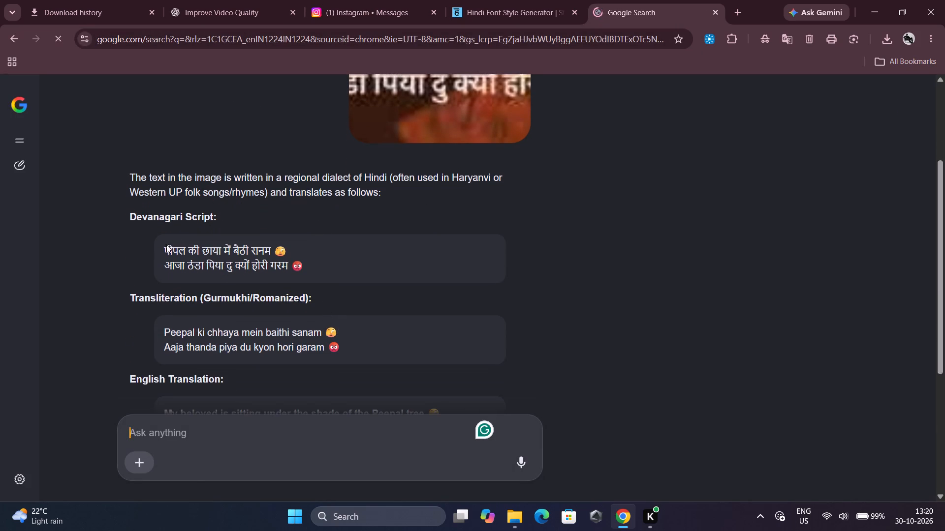
left_click_drag(162, 250, 276, 262)
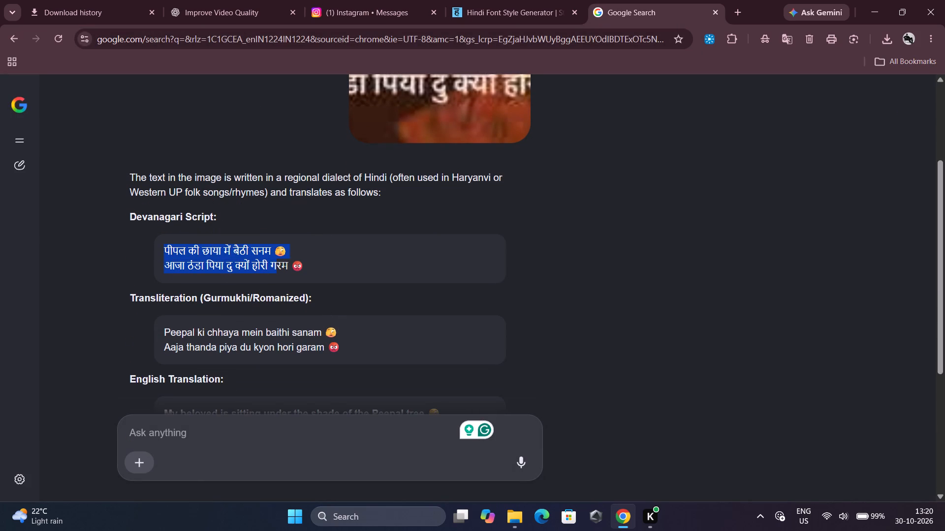
left_click_drag(276, 262, 305, 262)
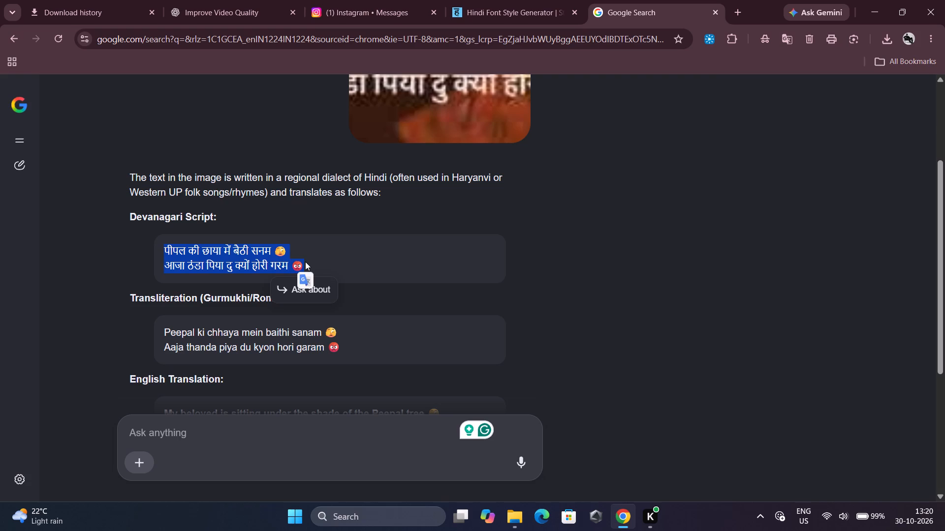
key("ctrl+c")
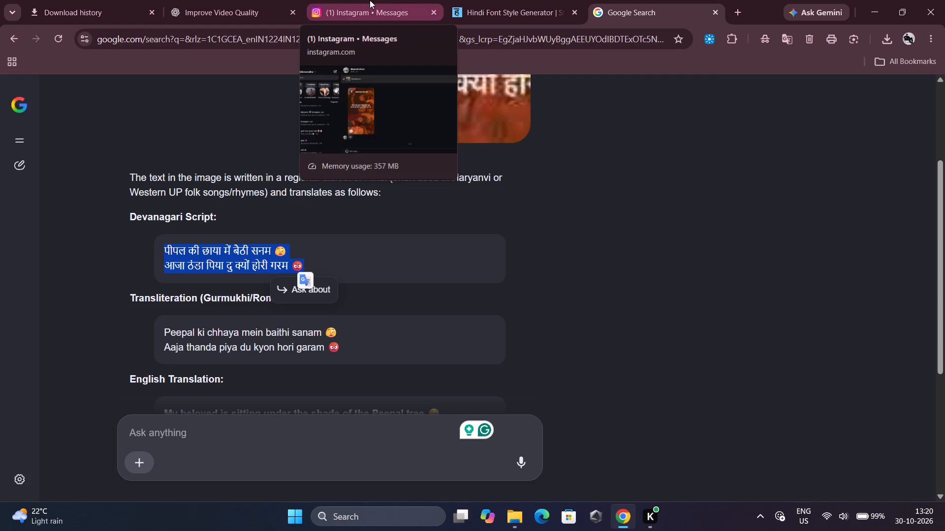
Replace the romanized phrase in the Hindi font generator's input box with the two copied Devanagari lyric lines.
left_click(477, 6)
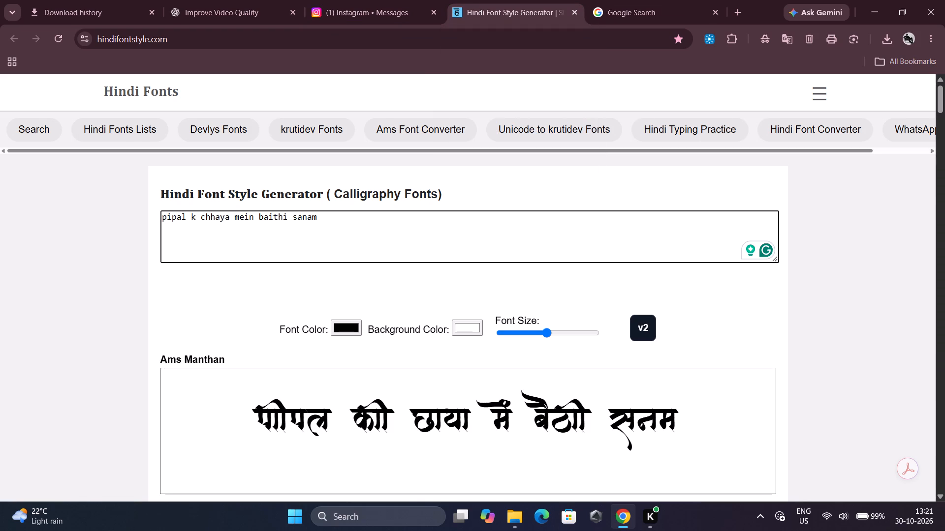
left_click(361, 215)
key("BackSpace")
key("BackSpace")
key("BackSpace")
key("BackSpace")
key("BackSpace")
key("BackSpace")
key("BackSpace")
key("BackSpace")
key("BackSpace")
key("BackSpace")
key("BackSpace")
key("BackSpace")
key("BackSpace")
key("BackSpace")
key("BackSpace")
key("BackSpace")
key("BackSpace")
key("BackSpace")
key("BackSpace")
key("BackSpace")
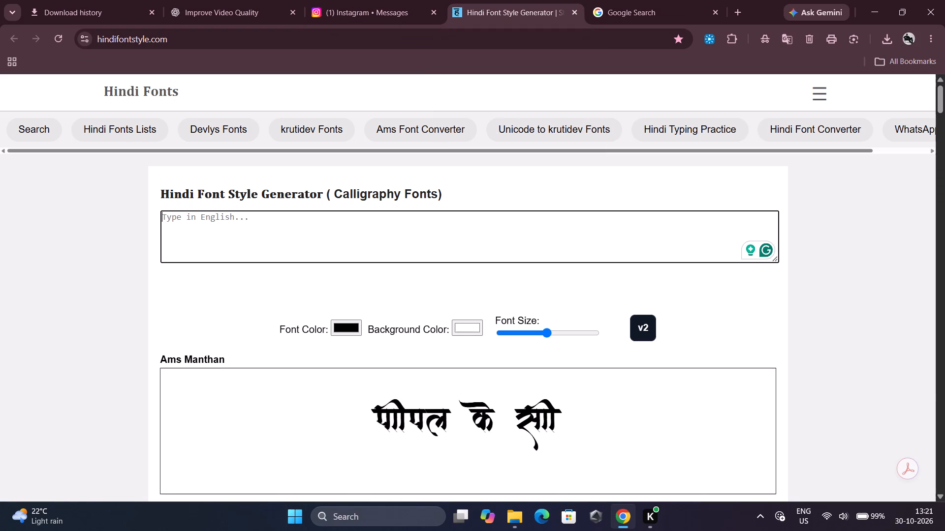
key("ctrl+v")
Remove the emojis at the ends of both lyric lines in the generator's input box.
scroll(290, 288, "down", 1)
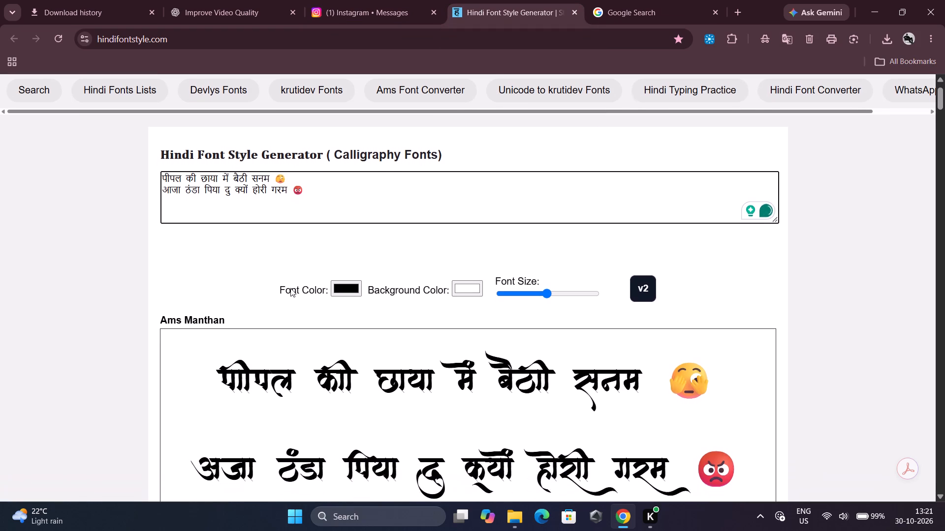
scroll(290, 288, "down", 1)
key("BackSpace")
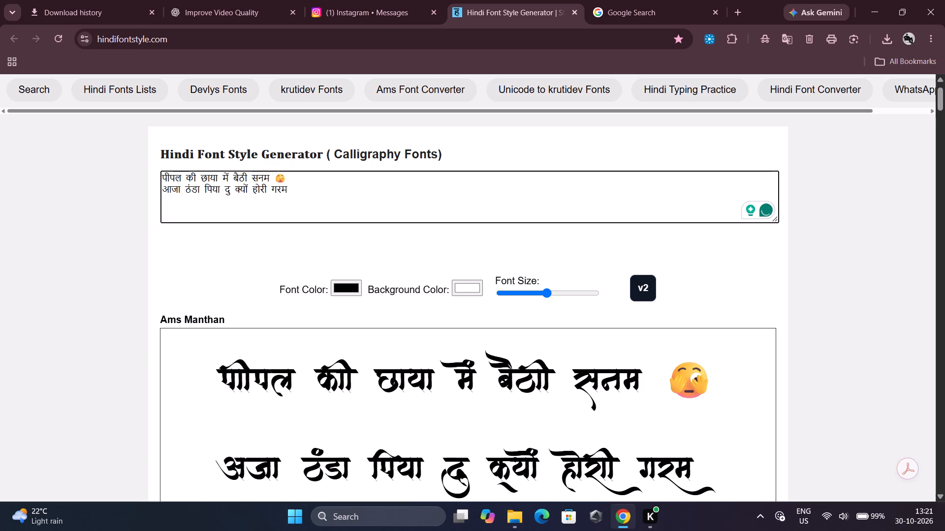
left_click(286, 175)
key("BackSpace")
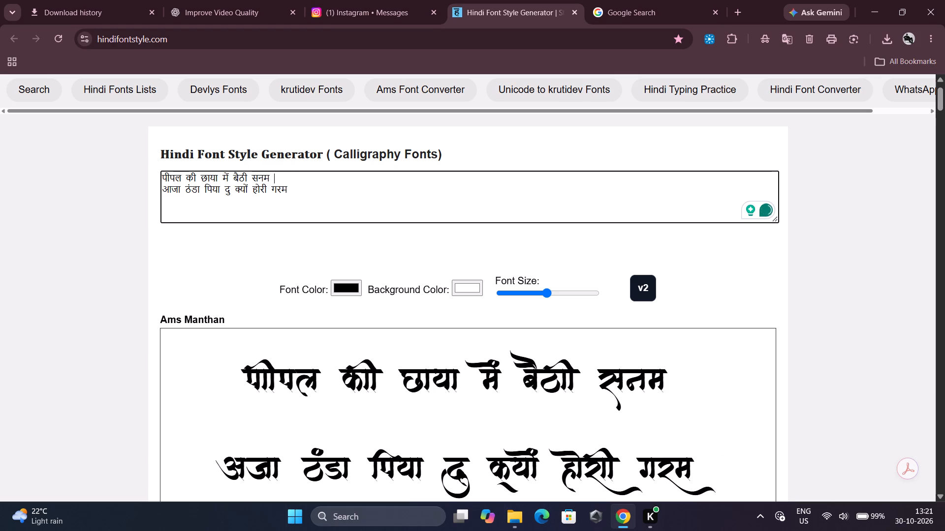
Download the two-line lyric in the Ams Aakash font as a transparent image.
scroll(278, 260, "down", 4)
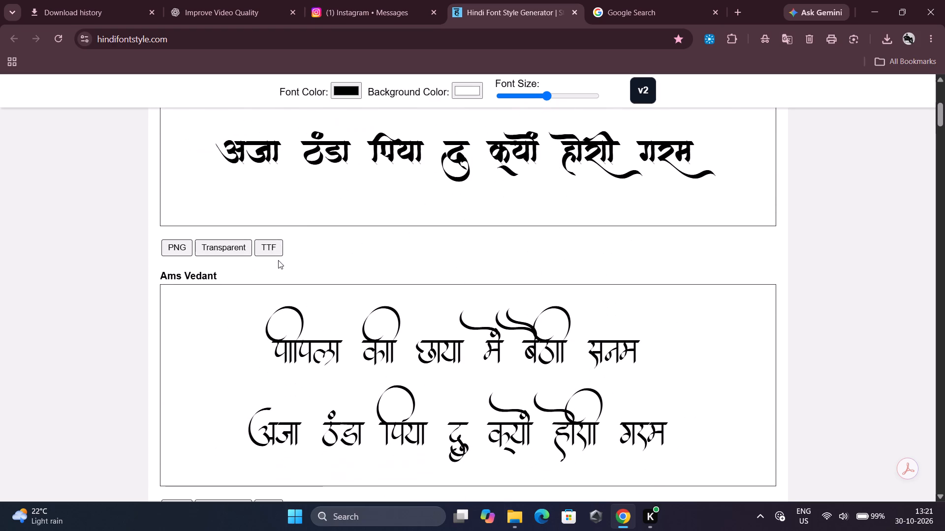
scroll(278, 260, "down", 3)
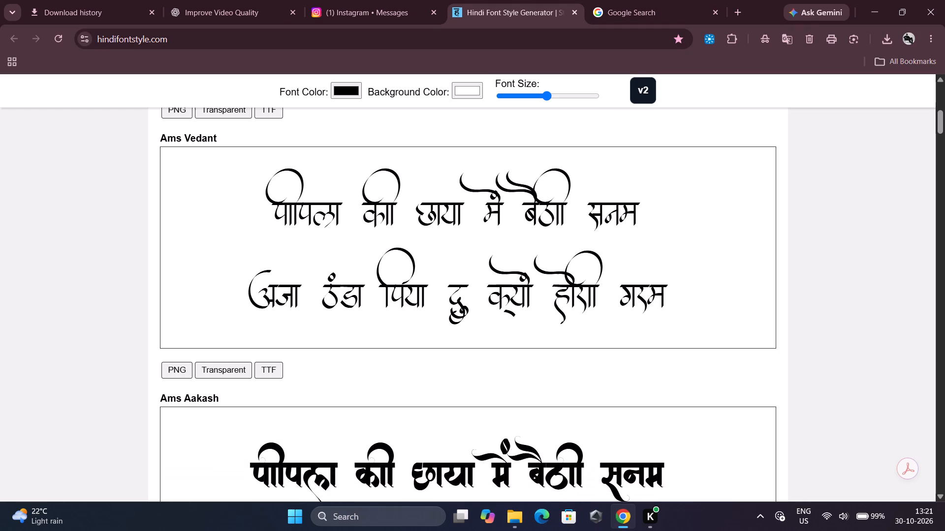
scroll(278, 260, "down", 2)
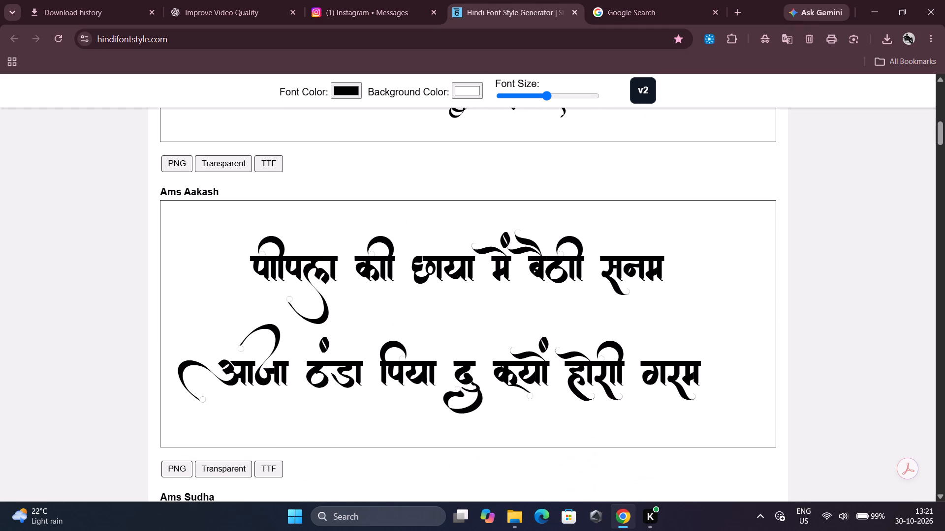
scroll(278, 260, "down", 1)
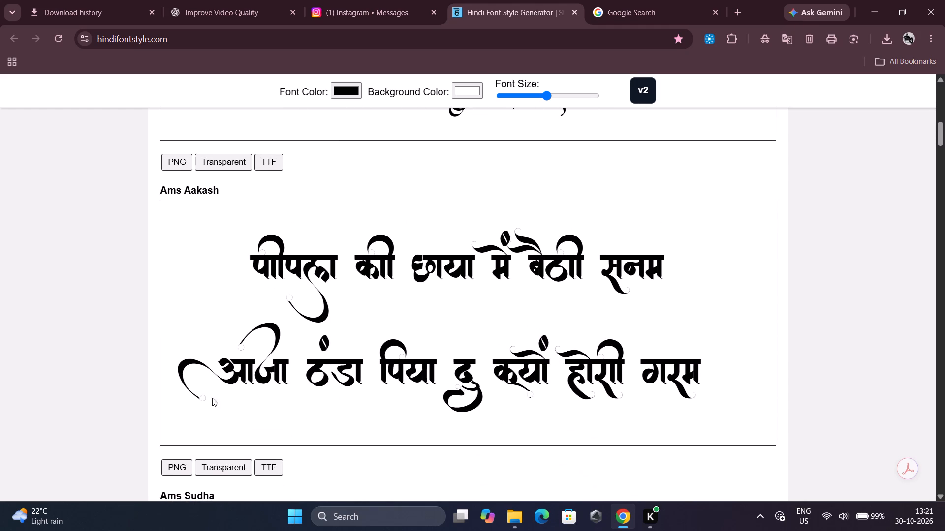
left_click(227, 463)
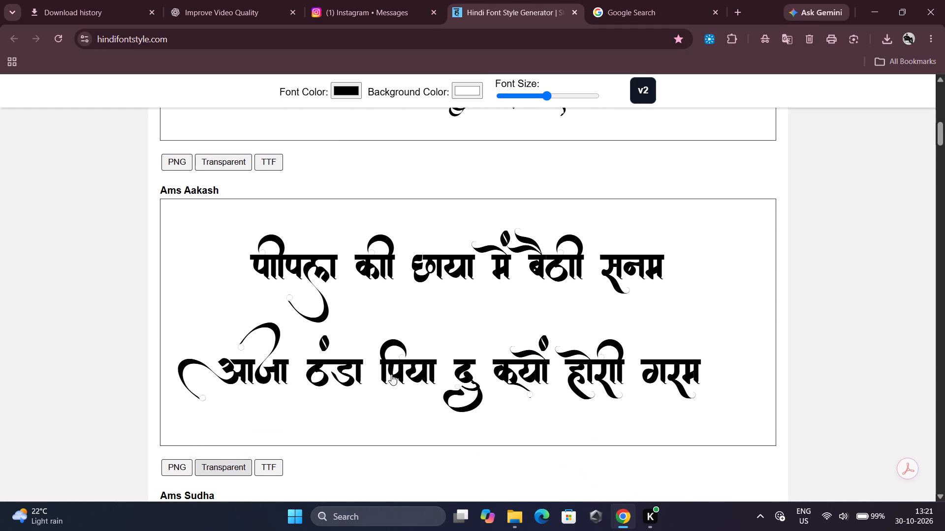
Reduce the font size of the previews to about a fifth of the slider's range.
scroll(391, 374, "right", 1)
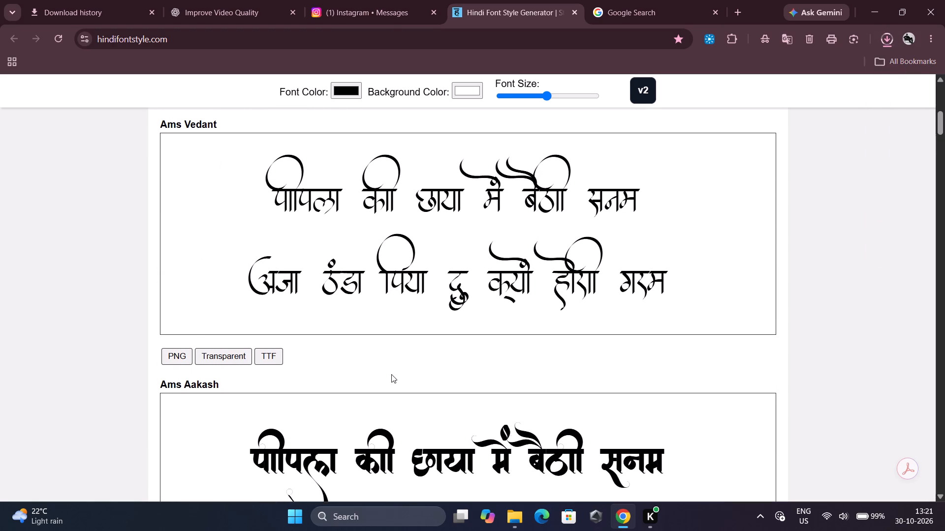
scroll(391, 374, "up", 1)
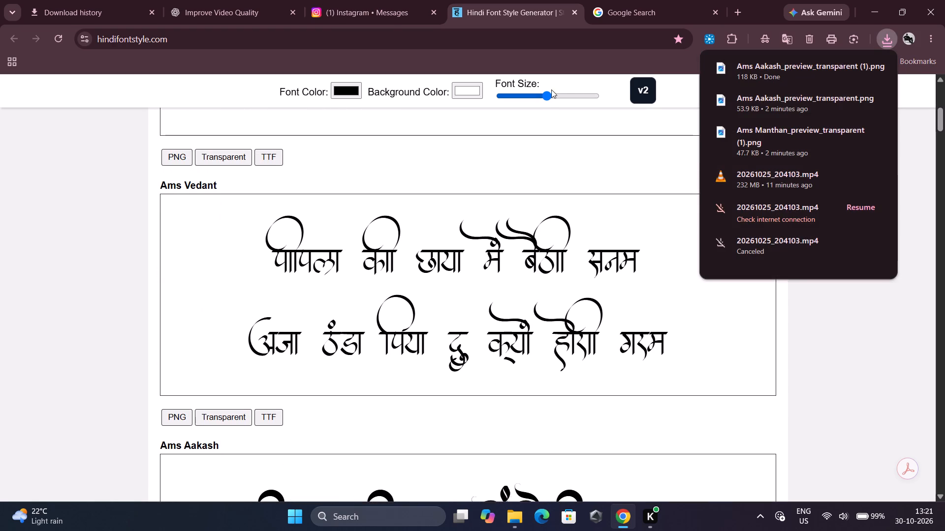
left_click_drag(545, 97, 518, 97)
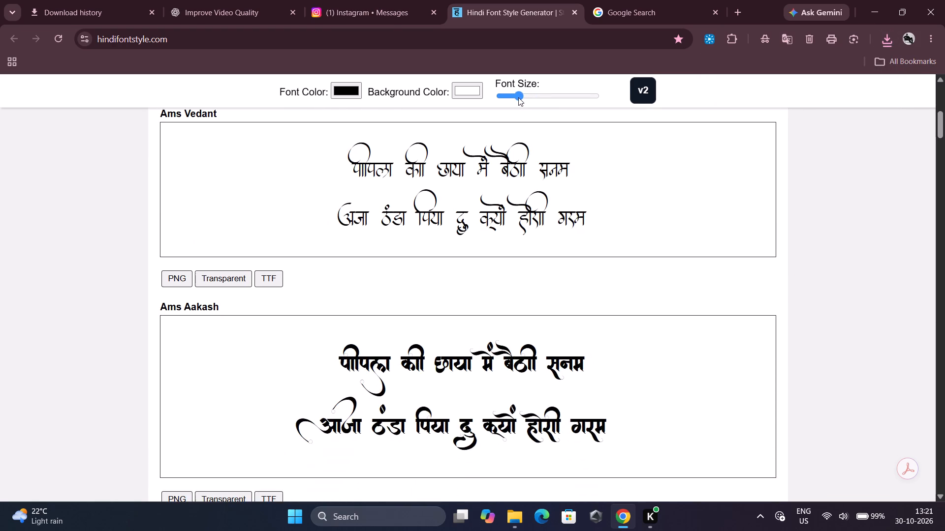
left_click_drag(518, 97, 519, 99)
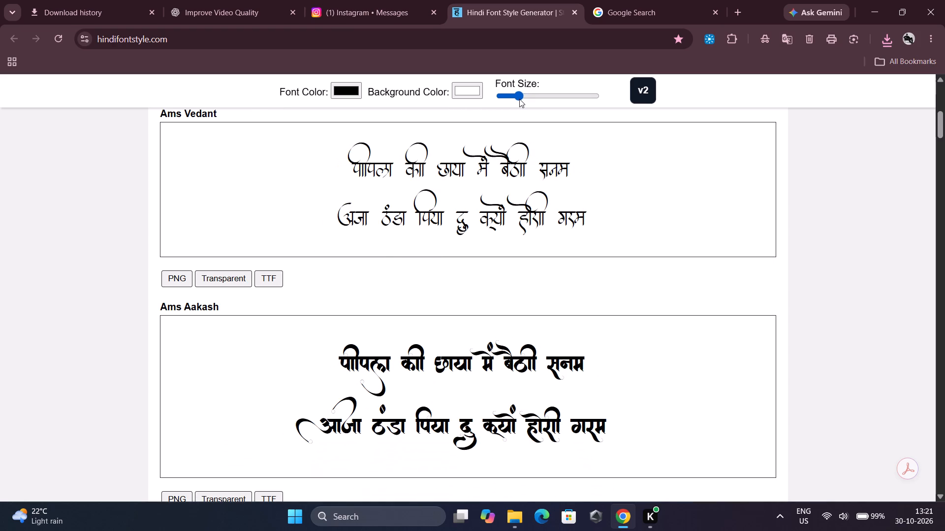
Download the smaller two-line lyric in the Ams Aaditya font as a transparent image.
scroll(385, 255, "down", 8)
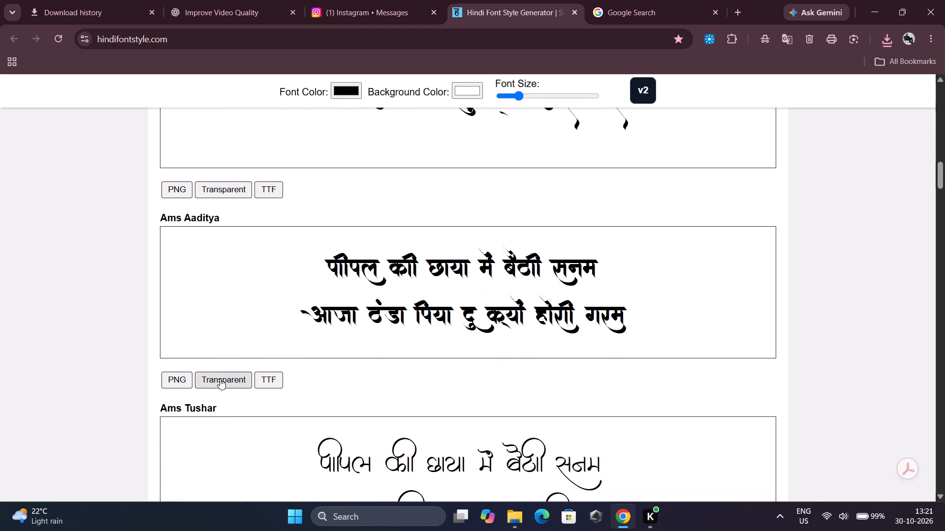
left_click(220, 379)
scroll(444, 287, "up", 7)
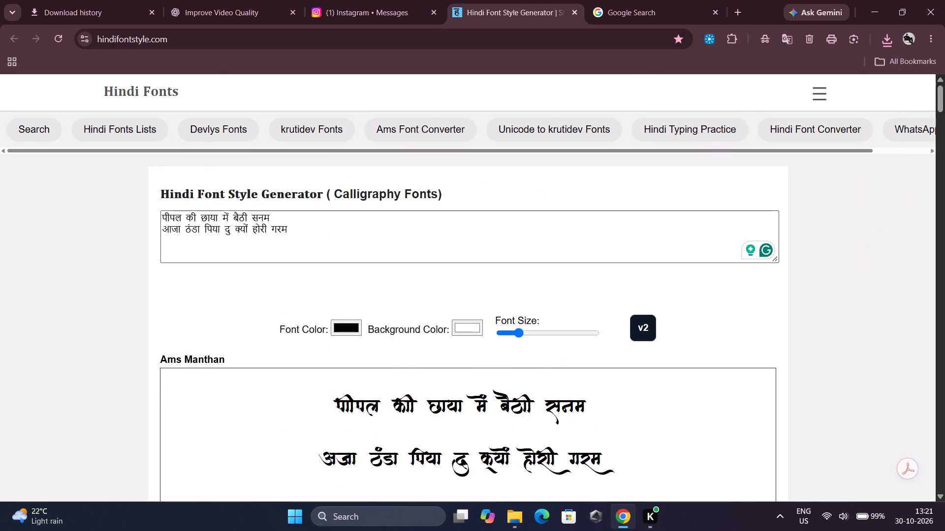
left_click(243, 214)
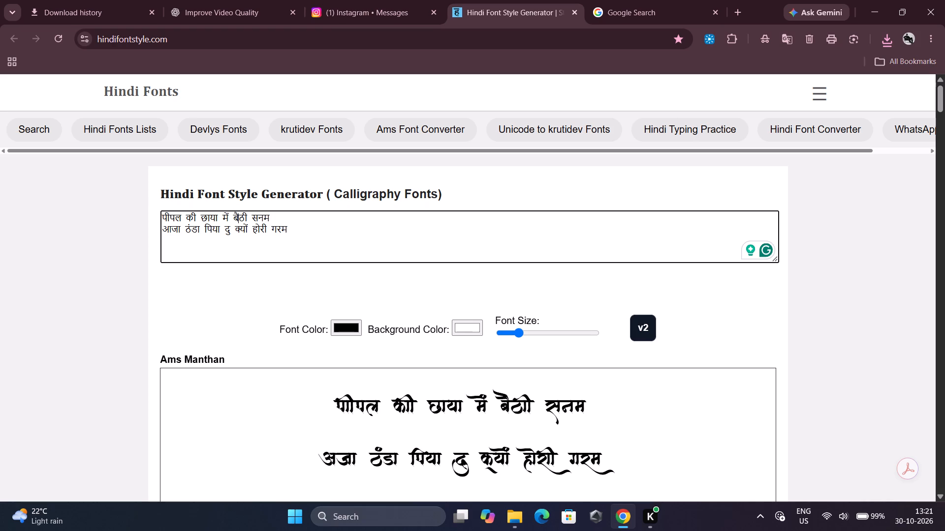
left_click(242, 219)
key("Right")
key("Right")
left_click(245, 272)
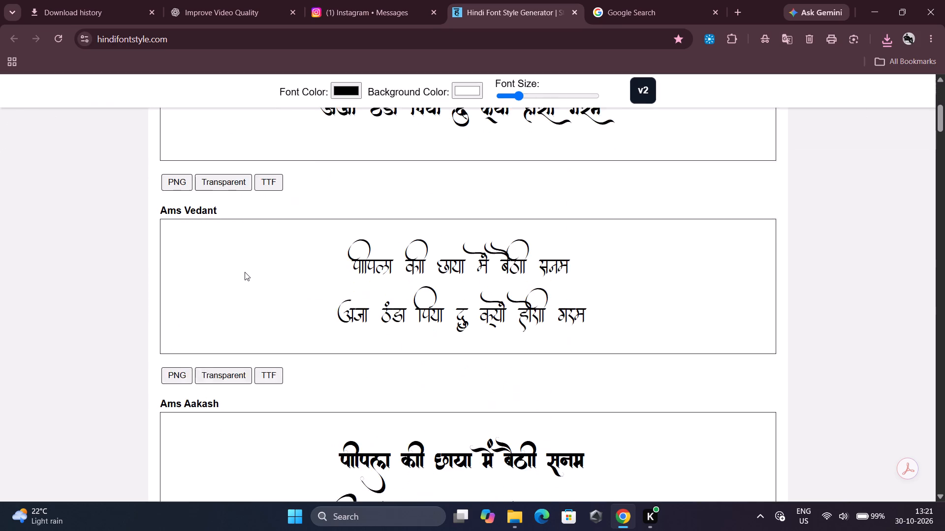
Look through the remaining calligraphy font previews down to the end of the generator's list.
scroll(245, 272, "down", 7)
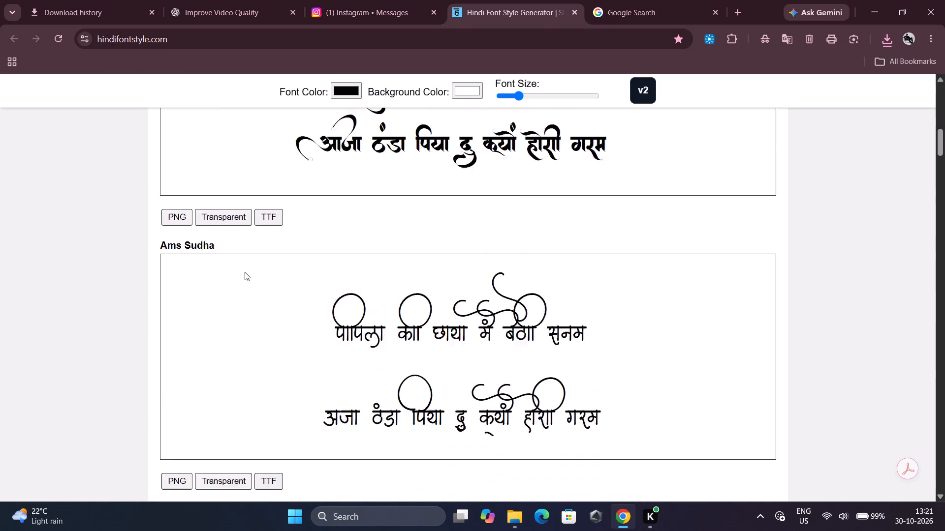
scroll(245, 272, "down", 10)
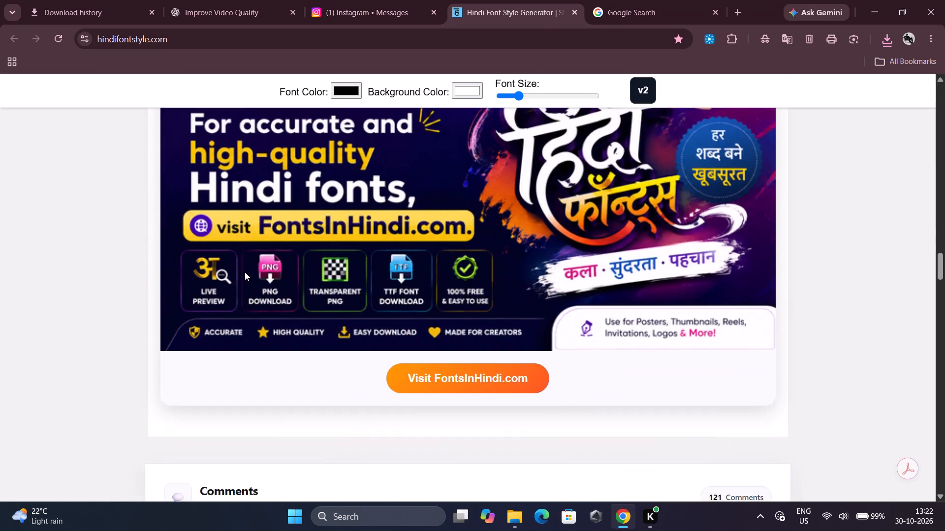
scroll(245, 272, "up", 4)
scroll(245, 272, "down", 5)
Search Google for "hindi font style" in the font generator's tab.
left_click(319, 39)
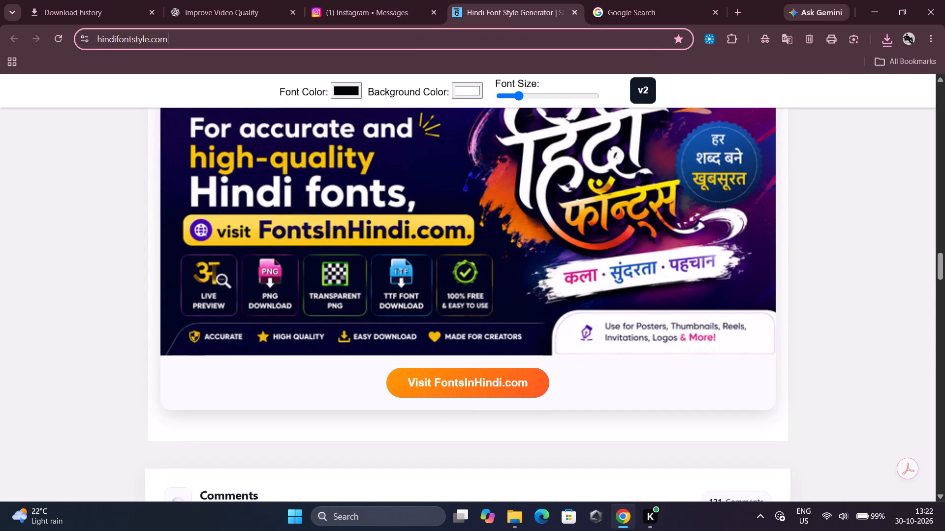
type("hi")
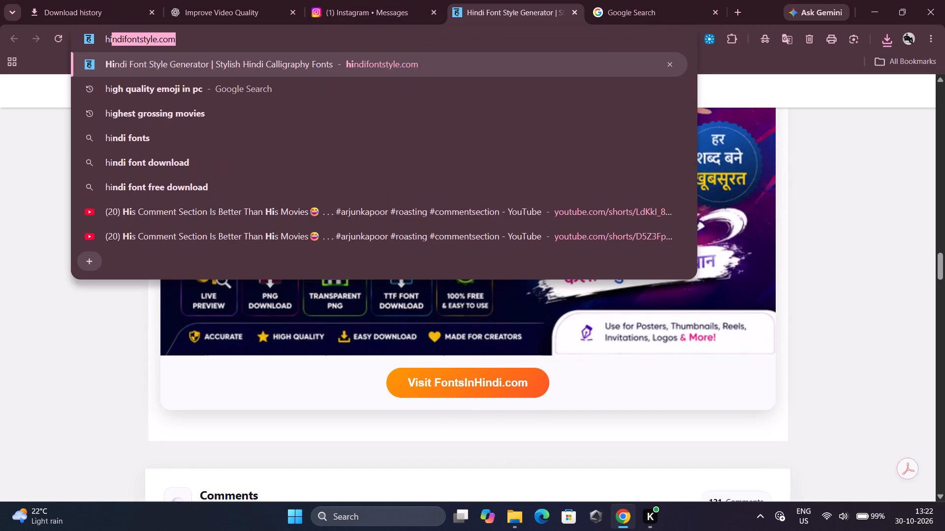
type("ndi")
key("space")
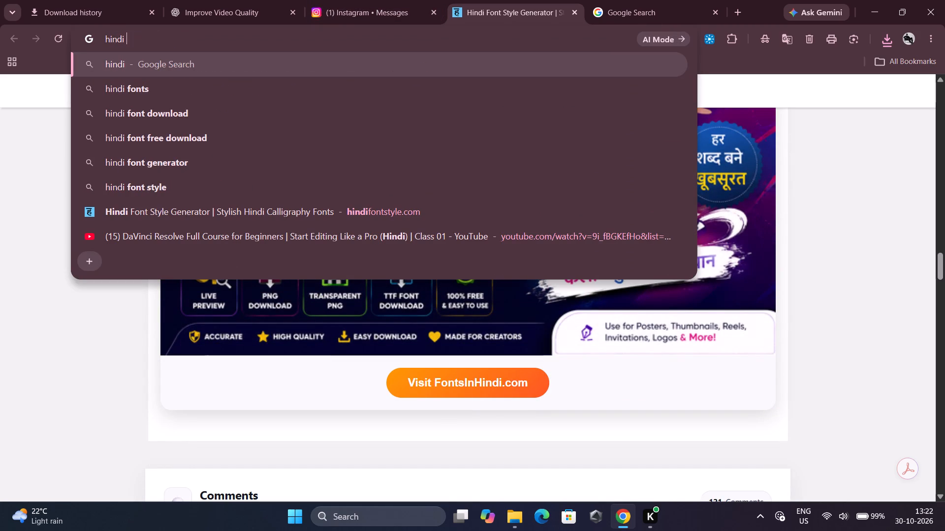
type("font style")
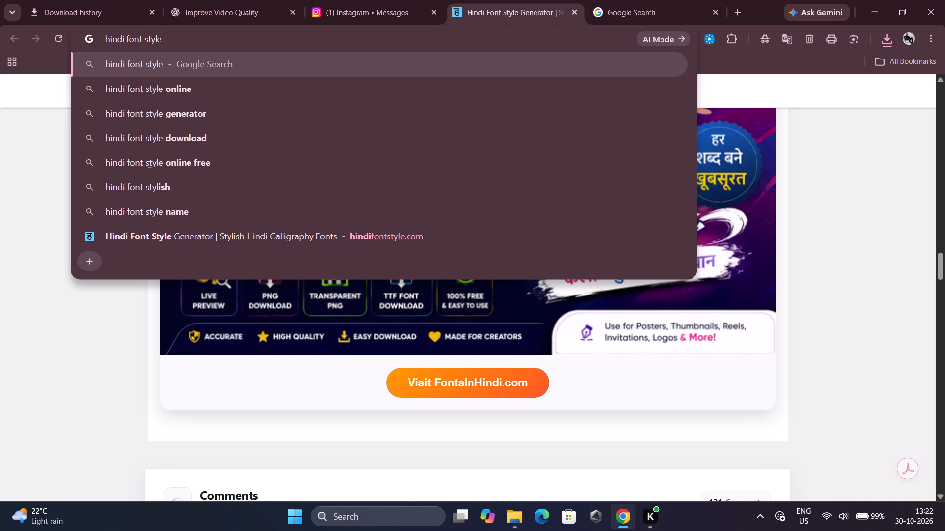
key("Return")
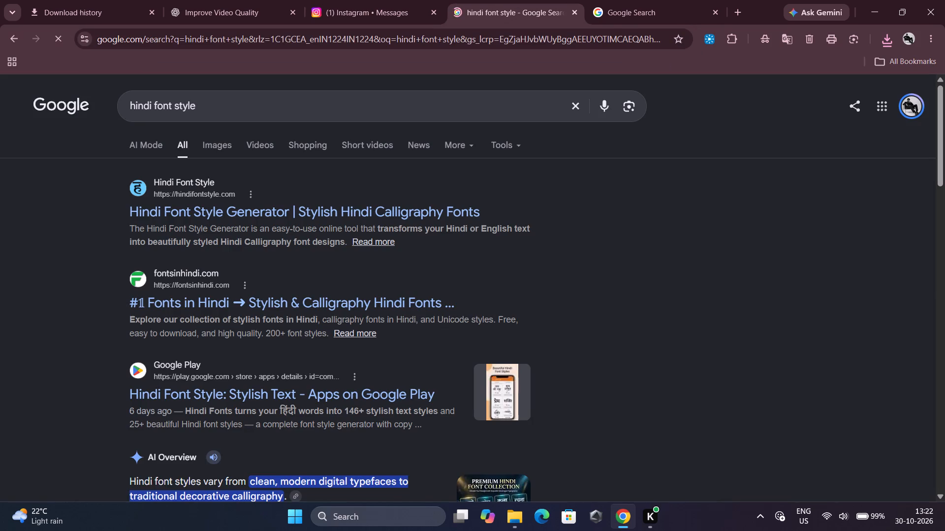
Open the fontsinhindi.com search result for stylish and calligraphy Hindi fonts.
left_click(247, 307)
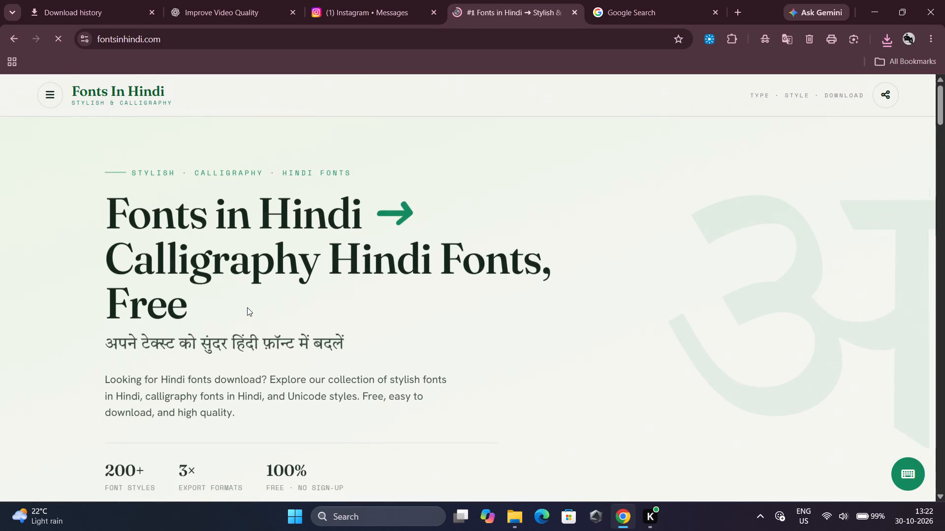
Replace the sample text "Apna Time Aayega" with the copied two-line lyric "पीपल की छाया में बैठी सनम / आजा ठंडा पिया दु क्यों होरी गरम".
scroll(283, 322, "down", 5)
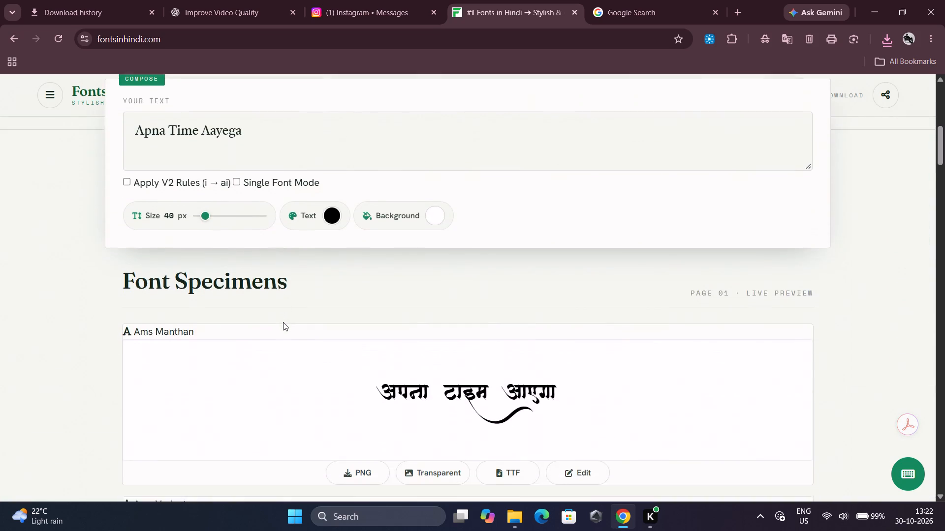
scroll(283, 322, "down", 1)
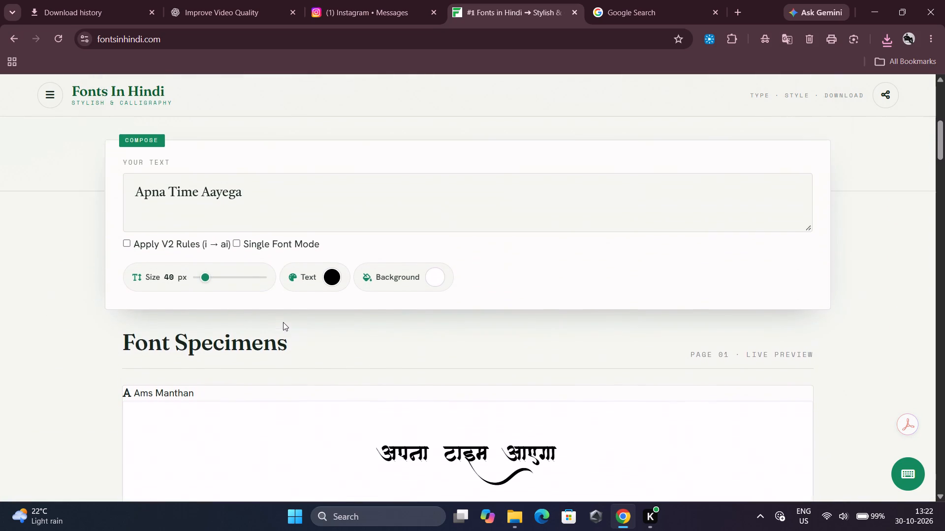
scroll(283, 322, "down", 1)
left_click(314, 233)
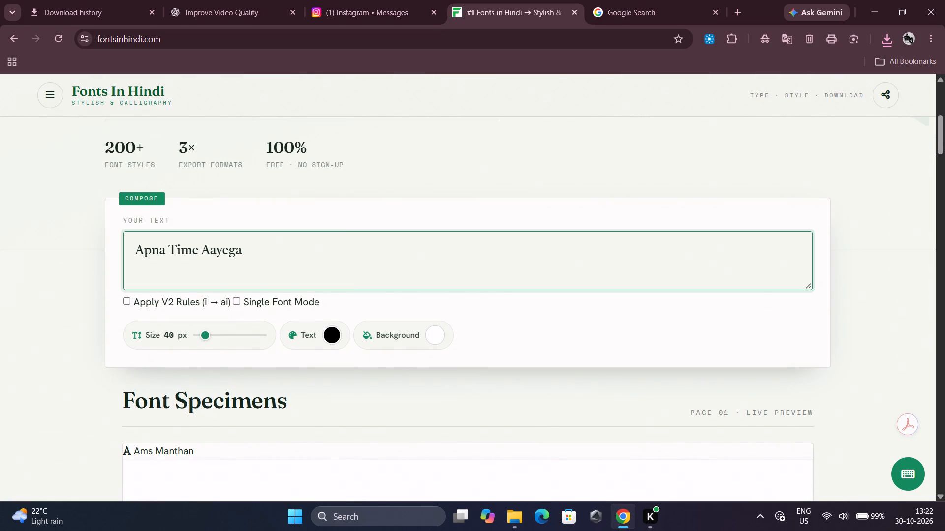
key("BackSpace")
key("BackSpace")
key("BackSpace")
key("BackSpace")
key("BackSpace")
key("BackSpace")
key("BackSpace")
key("BackSpace")
key("BackSpace")
key("BackSpace")
key("BackSpace")
key("BackSpace")
key("BackSpace")
key("BackSpace")
key("BackSpace")
key("BackSpace")
key("BackSpace")
key("BackSpace")
key("BackSpace")
key("BackSpace")
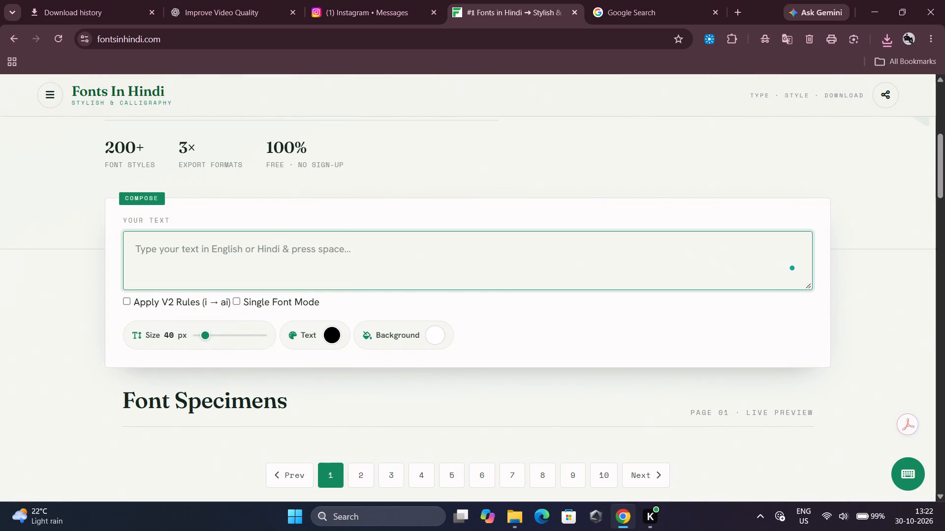
key("ctrl+v")
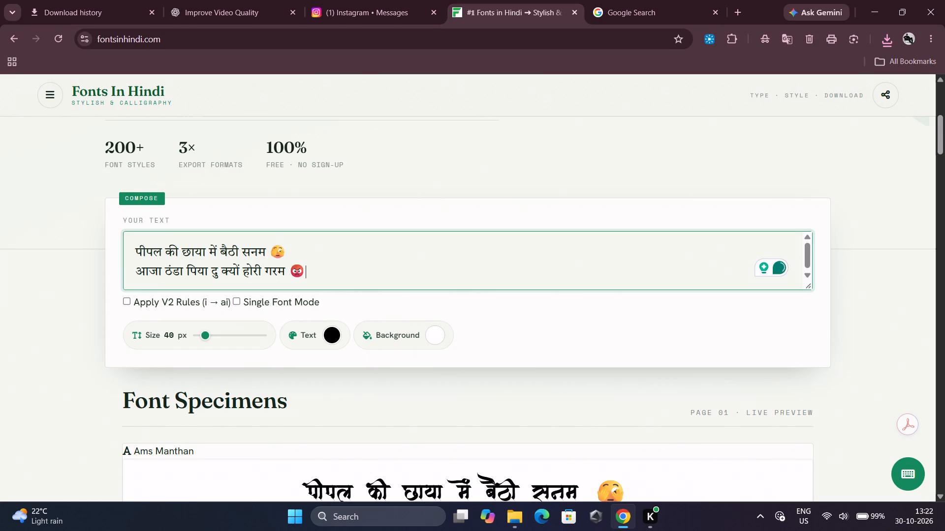
Delete the emojis at the ends of both lyric lines in the compose text.
key("BackSpace")
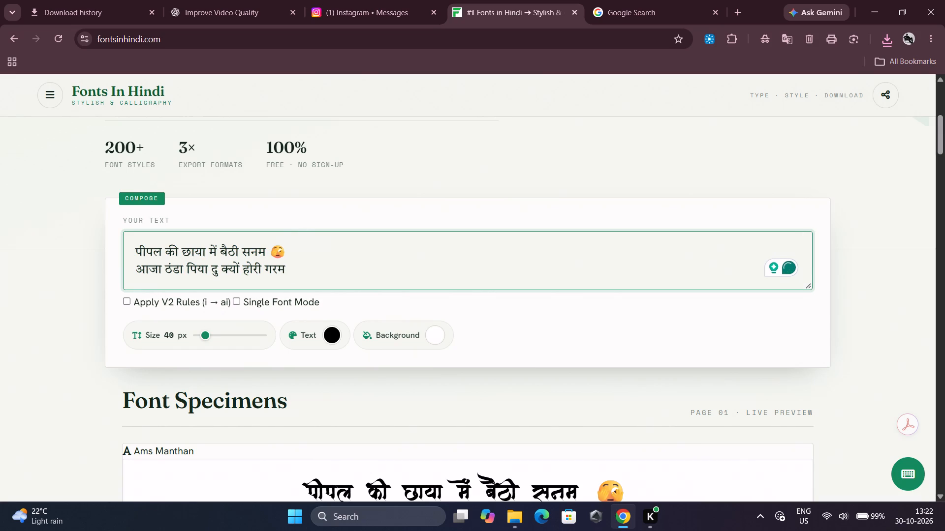
left_click(291, 239)
key("BackSpace")
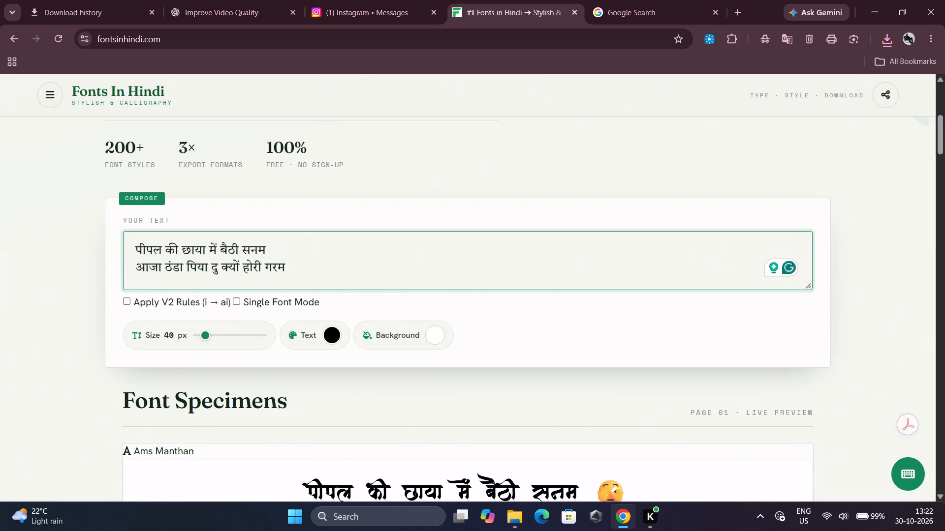
Look through the font specimens showing the two-line lyric, starting with Ams Manthan and Ams Vedant.
scroll(218, 374, "down", 3)
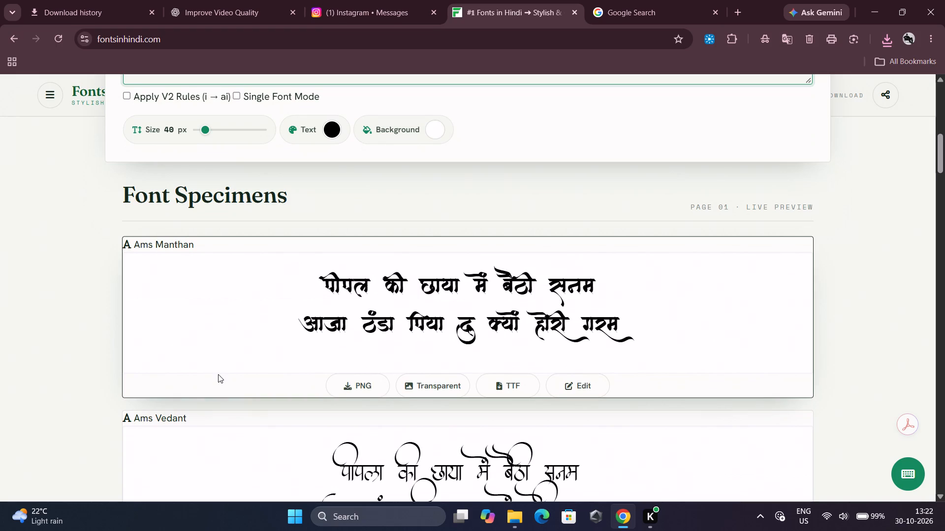
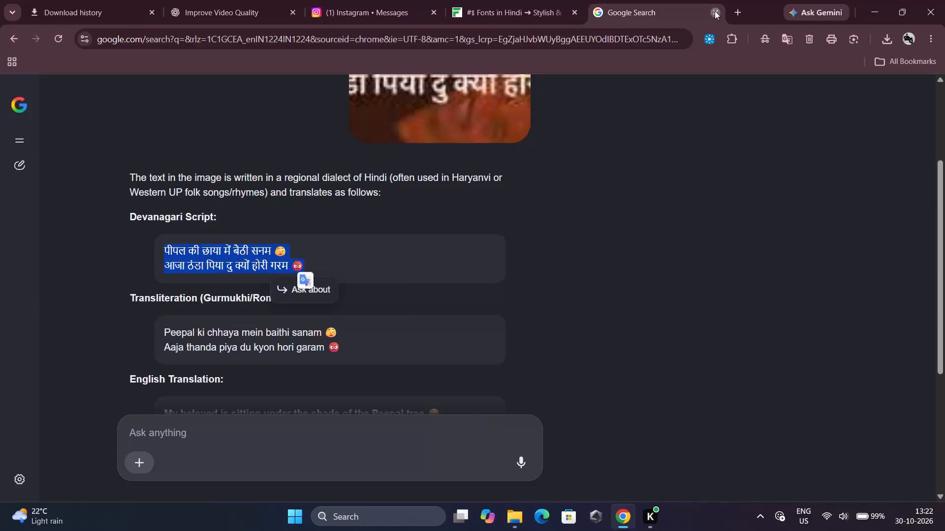
Open the download history and show the downloaded Ams Aaditya transparent PNG in its folder.
left_click(624, 5)
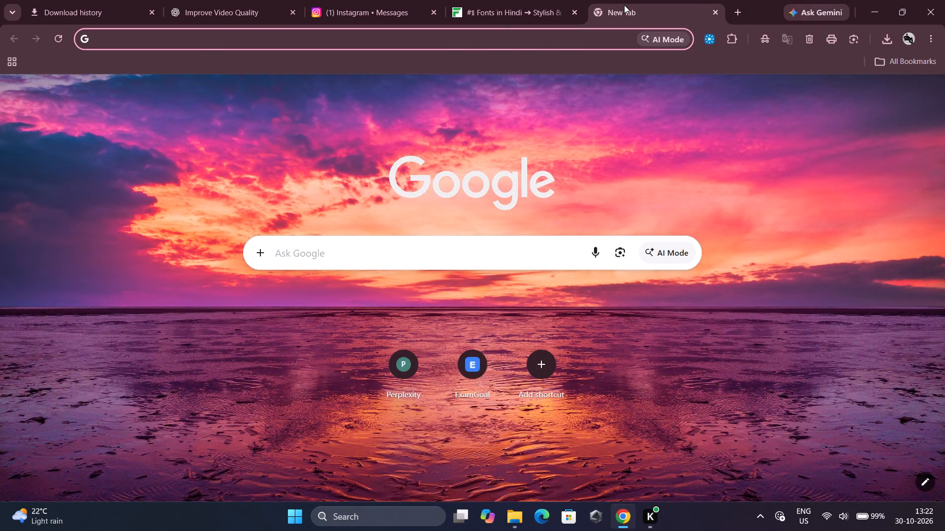
key("ctrl+j")
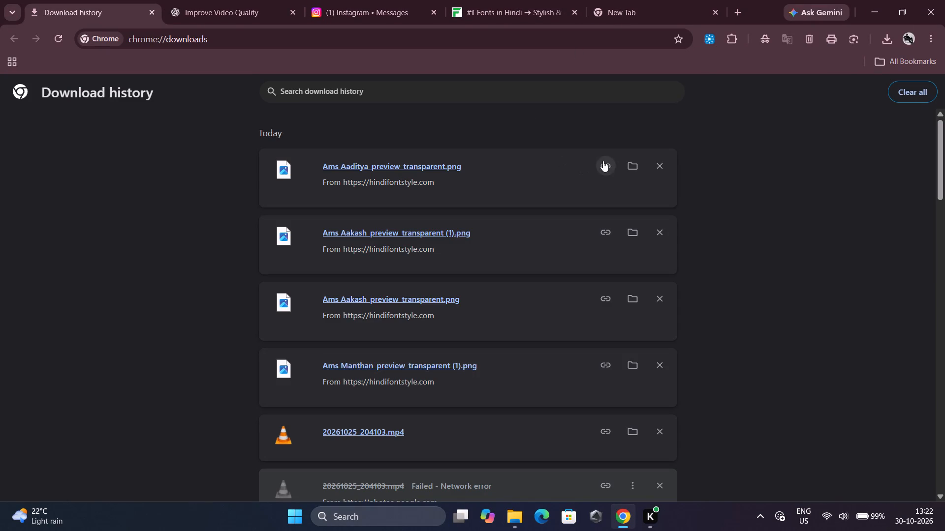
left_click(636, 170)
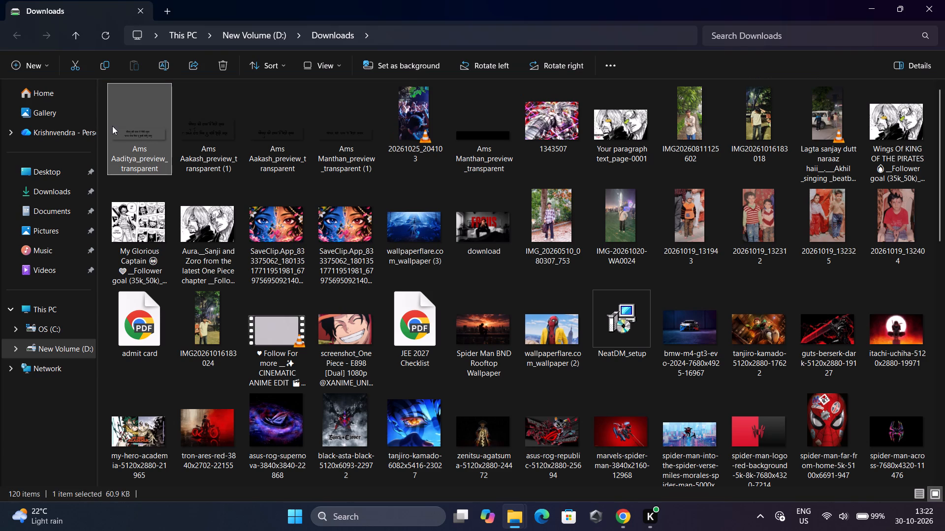
Delete the four Ams Aaditya, Ams Aakash and Ams Manthan (1) transparent preview images at the start of Downloads, and close the folder.
left_click_drag(102, 120, 322, 139)
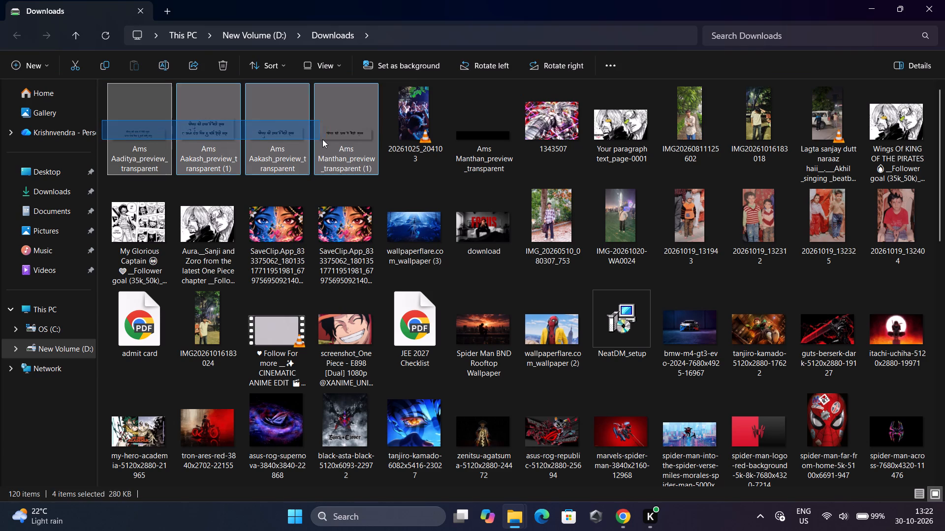
left_click_drag(322, 139, 326, 139)
key("Delete")
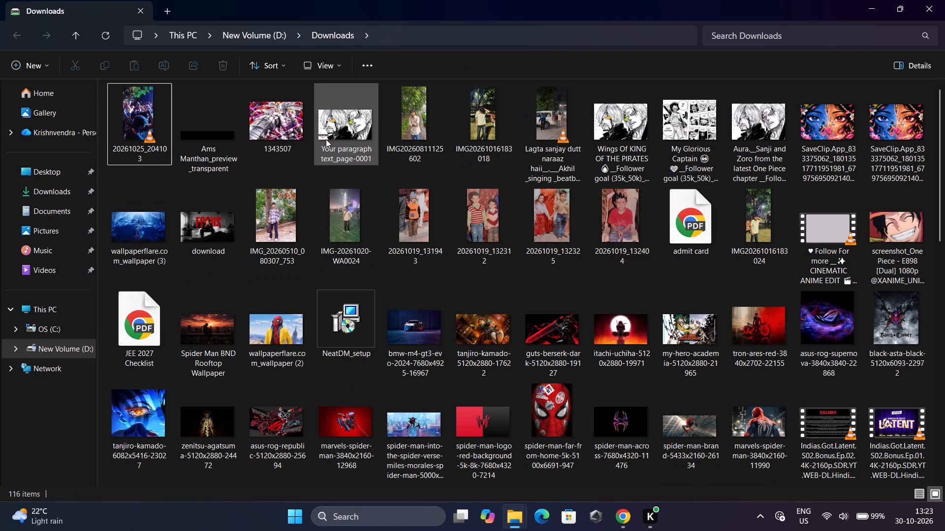
left_click(944, 0)
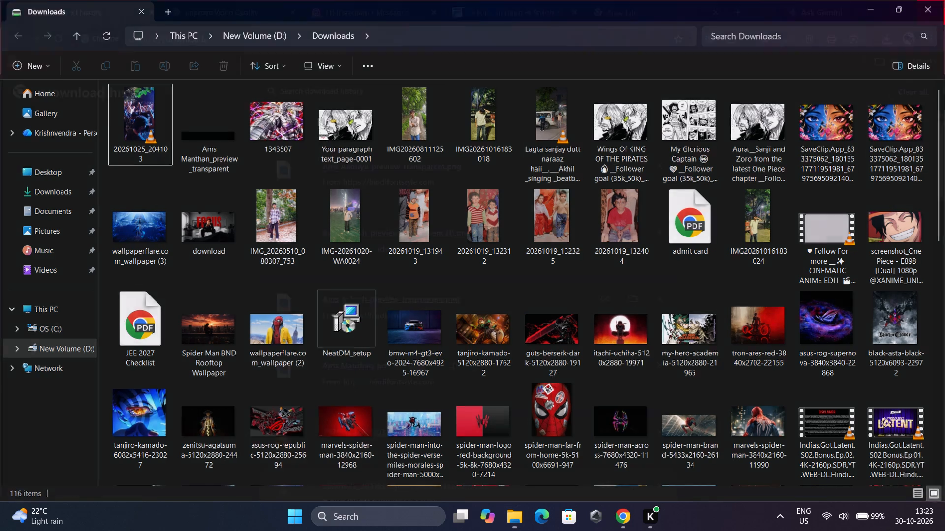
Download the two-line lyric in the Ams Manthan font as a transparent image from fontsinhindi.com.
left_click(492, 0)
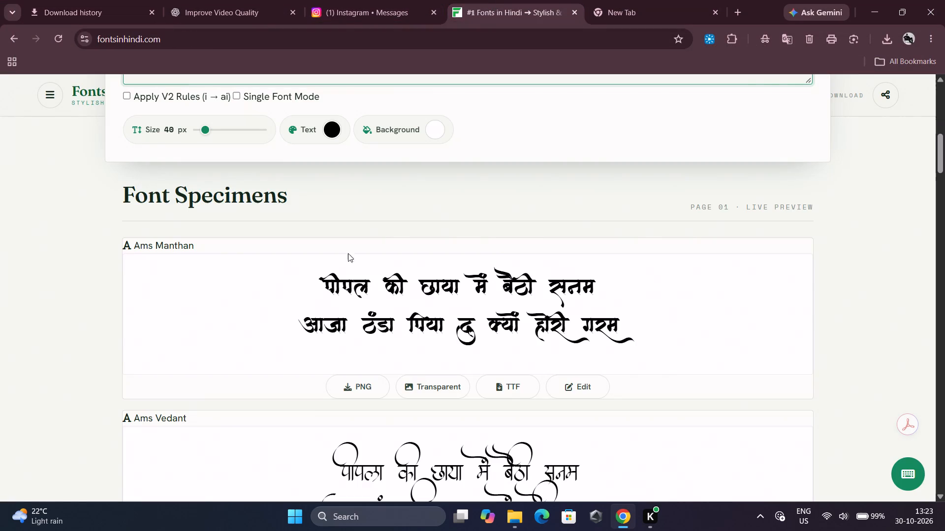
scroll(370, 327, "down", 1)
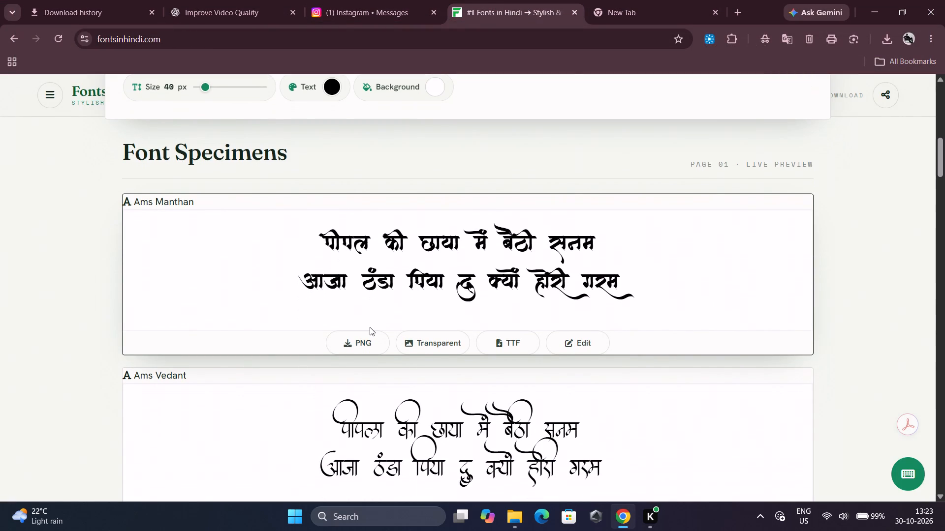
left_click(415, 337)
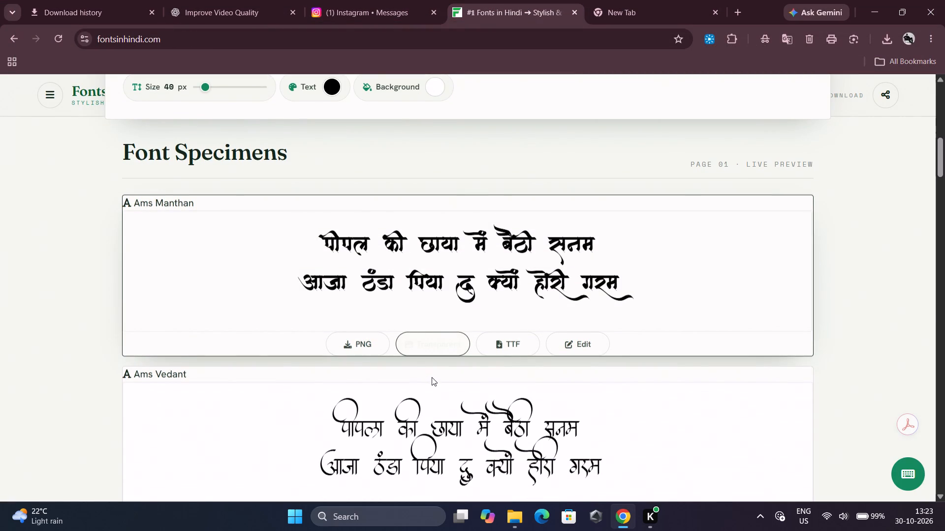
Look through the font specimens on the first page, from Ams Vedant down to the page links.
scroll(432, 377, "down", 4)
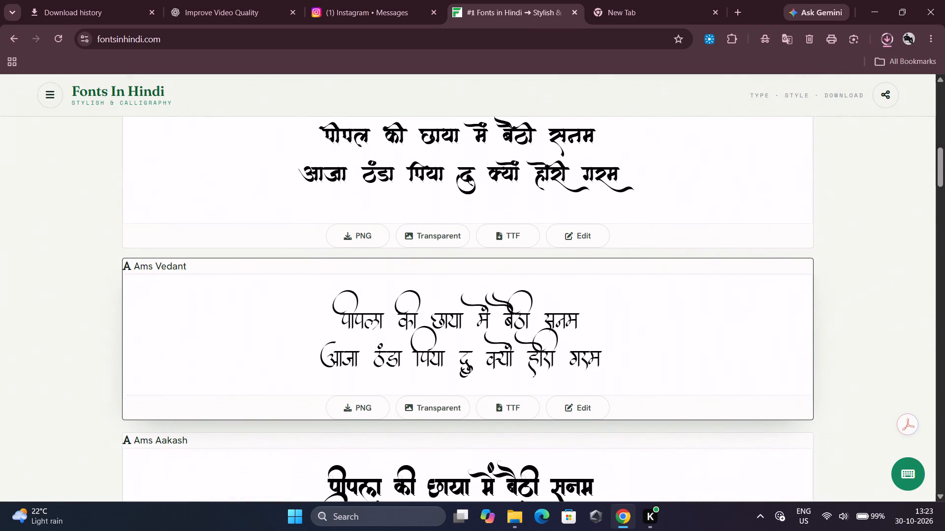
scroll(432, 377, "down", 5)
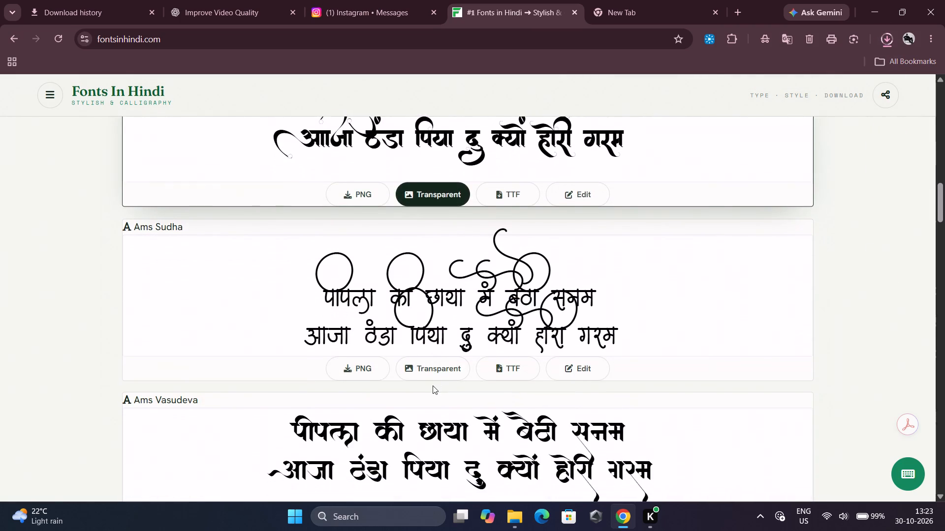
scroll(433, 385, "down", 3)
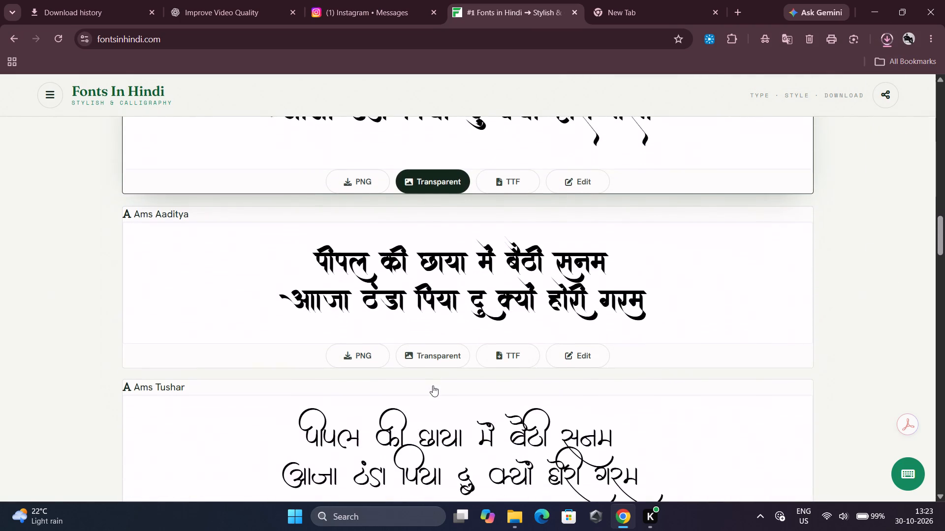
scroll(433, 385, "down", 3)
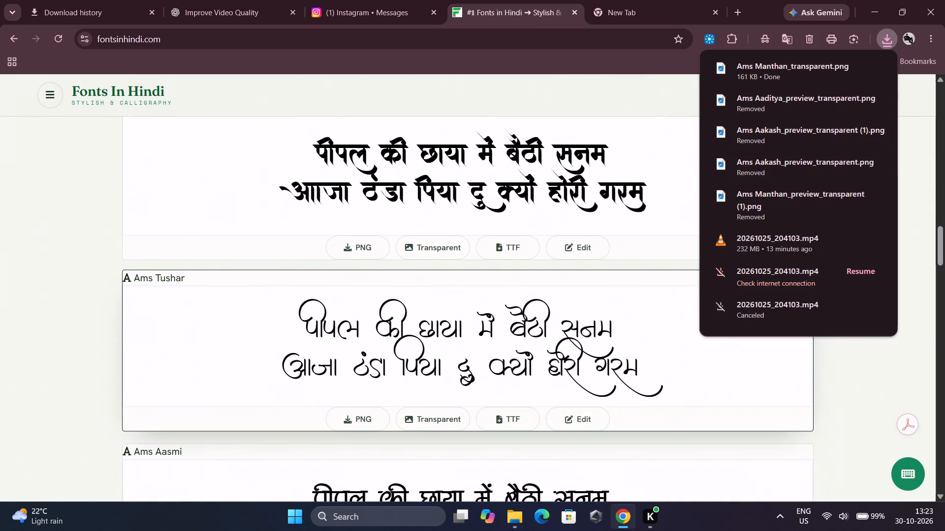
scroll(433, 385, "down", 3)
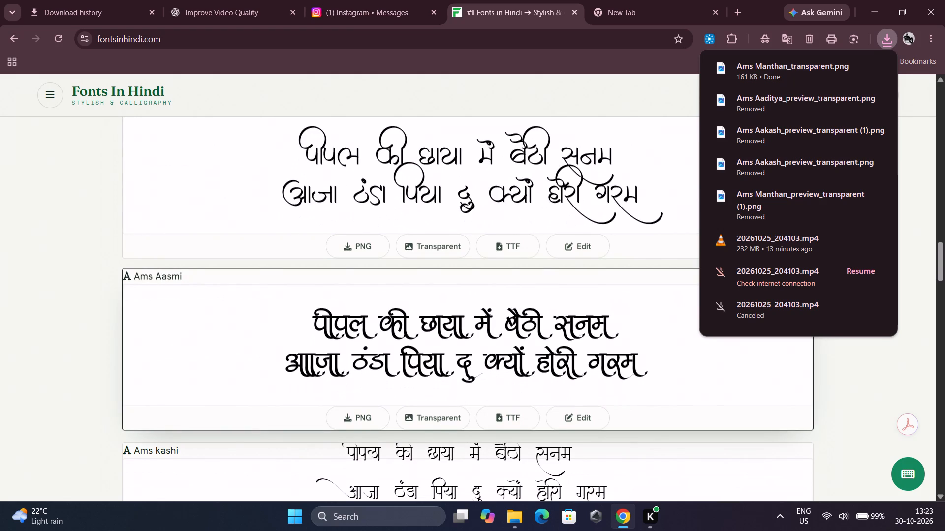
scroll(433, 385, "down", 7)
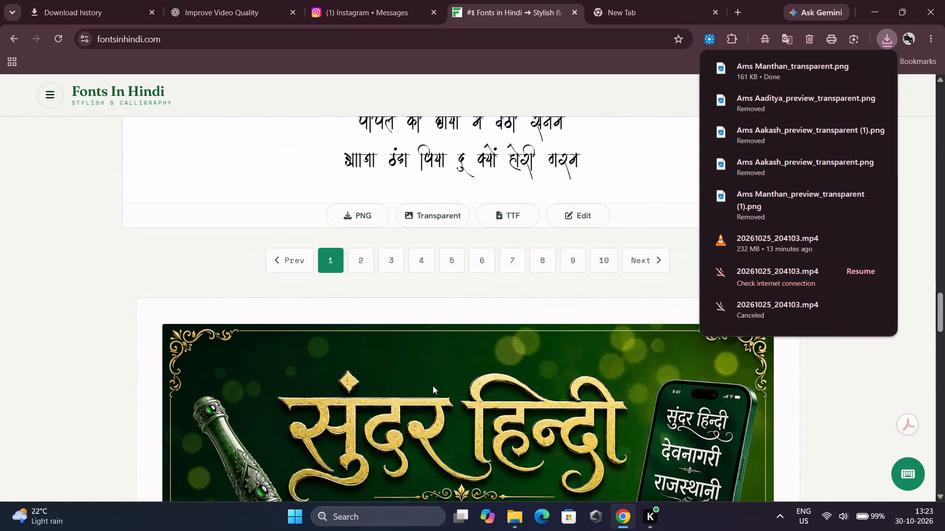
Open page 2 of the font specimens, looking over the first page while it loads.
left_click(369, 265)
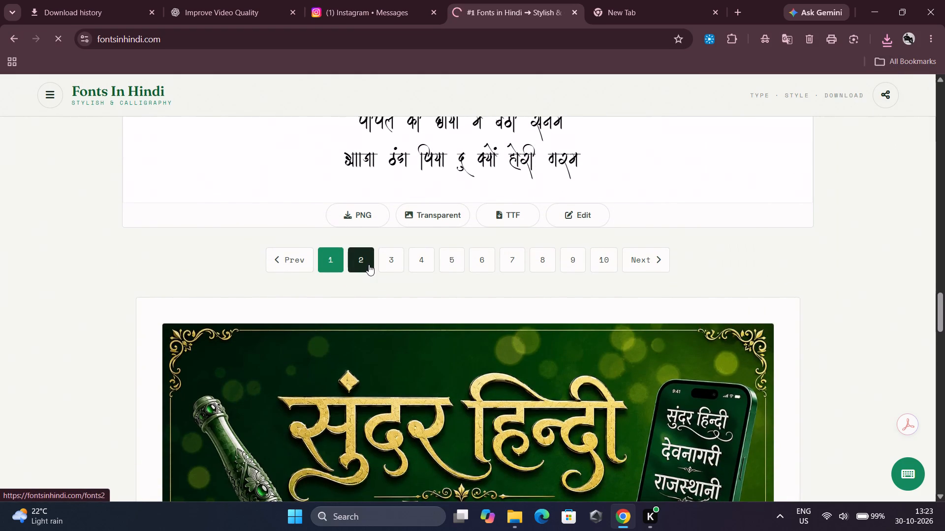
scroll(369, 265, "down", 3)
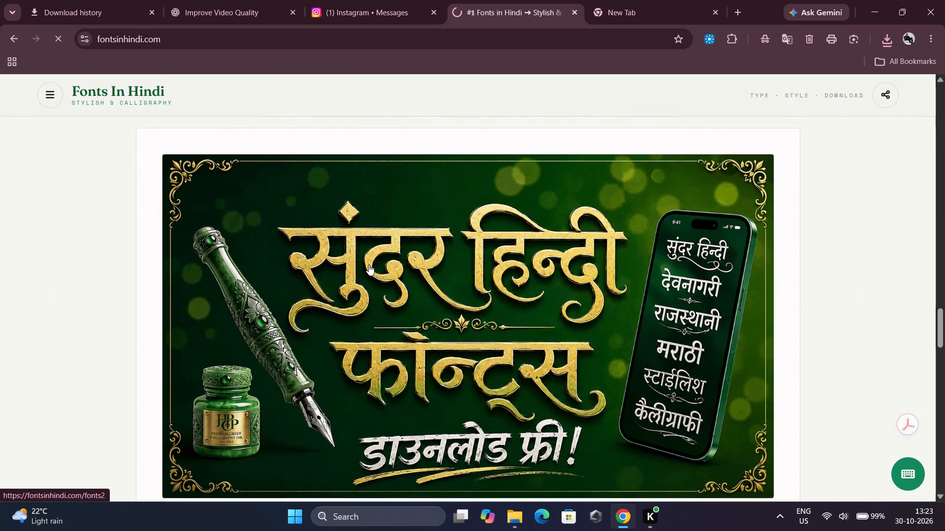
scroll(369, 265, "down", 2)
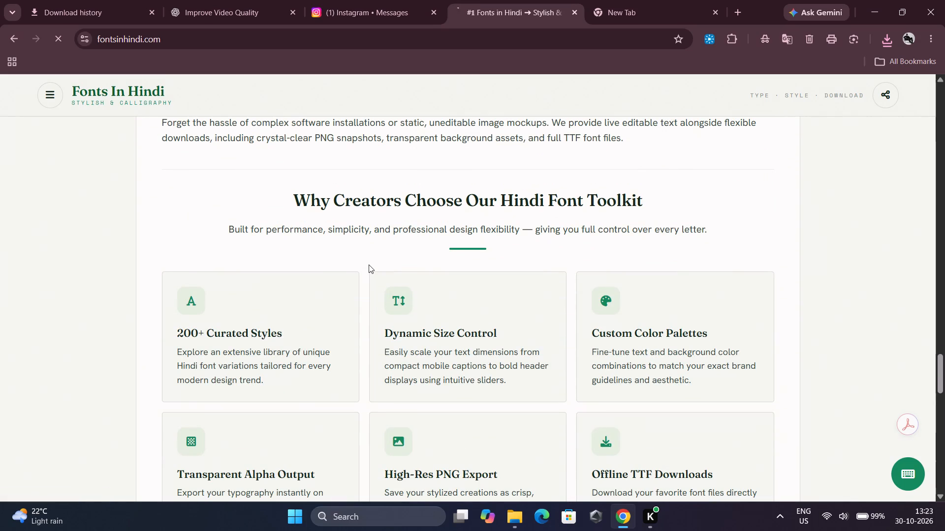
scroll(369, 265, "up", 8)
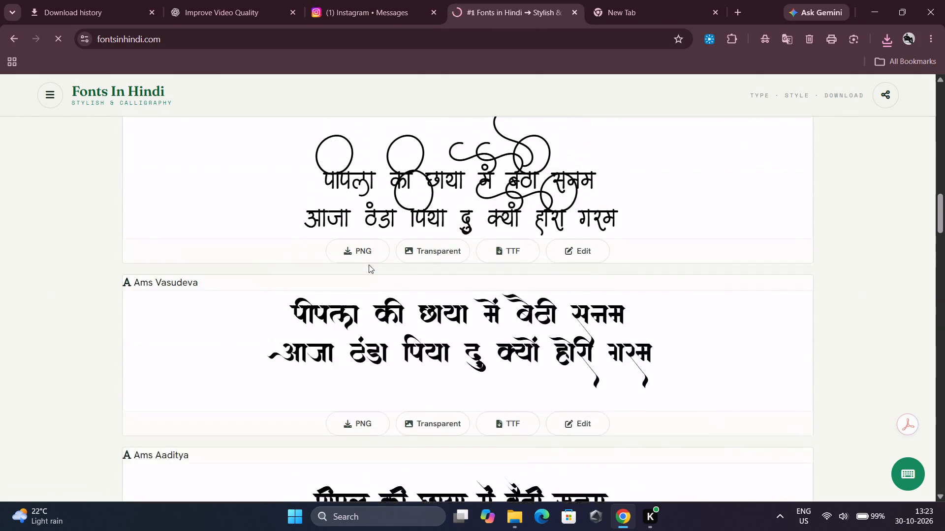
scroll(369, 265, "up", 3)
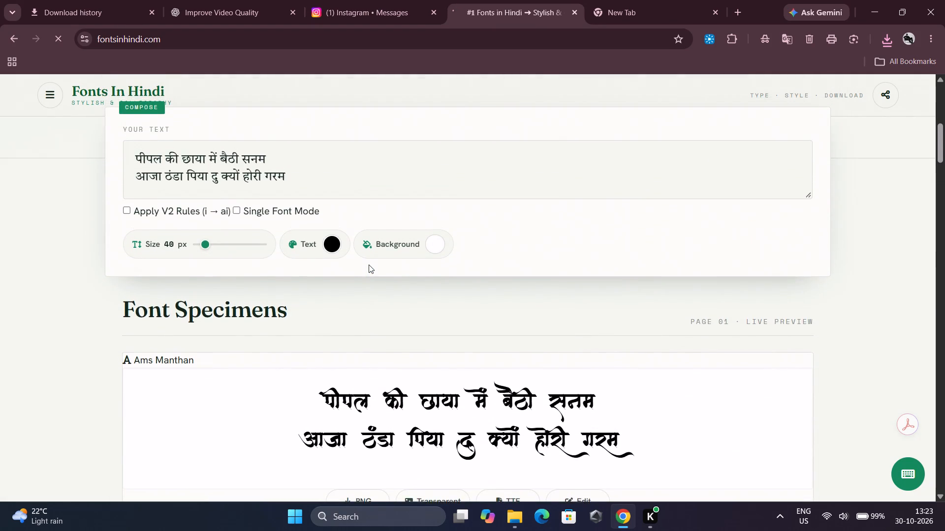
scroll(369, 265, "down", 6)
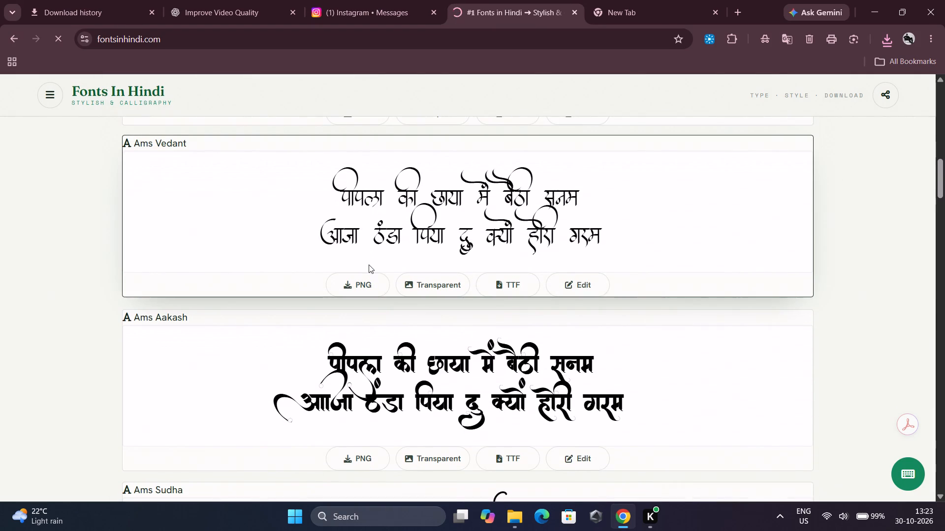
View the downloaded Ams Manthan_transparent.png from the browser's download history, and close the image.
left_click(626, 12)
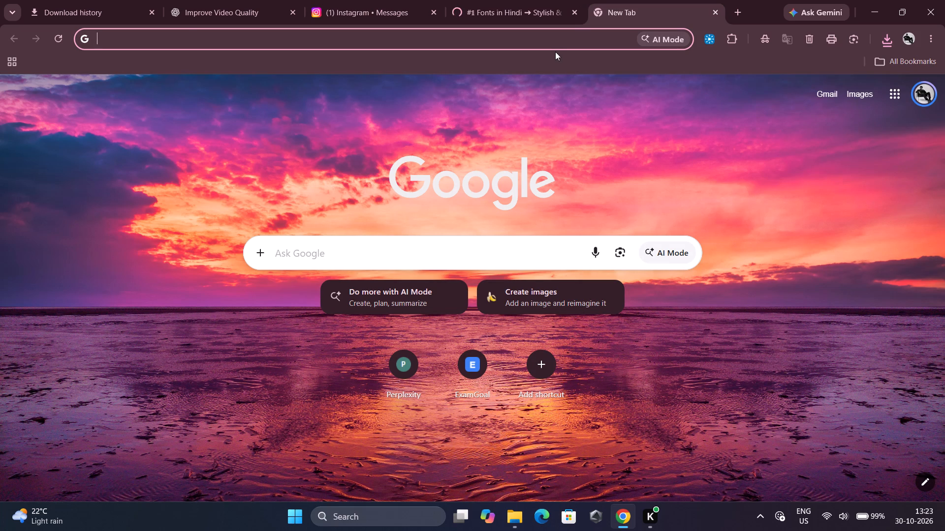
key("ctrl+j")
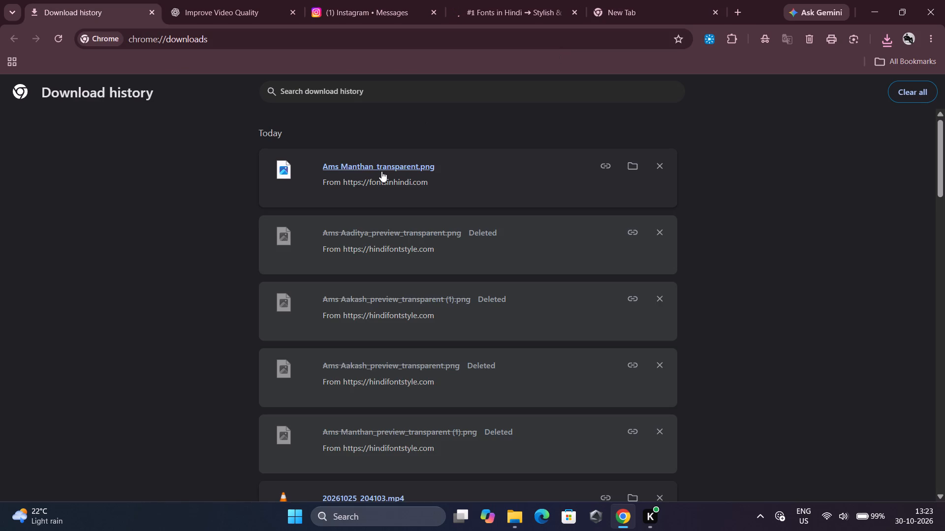
left_click(382, 170)
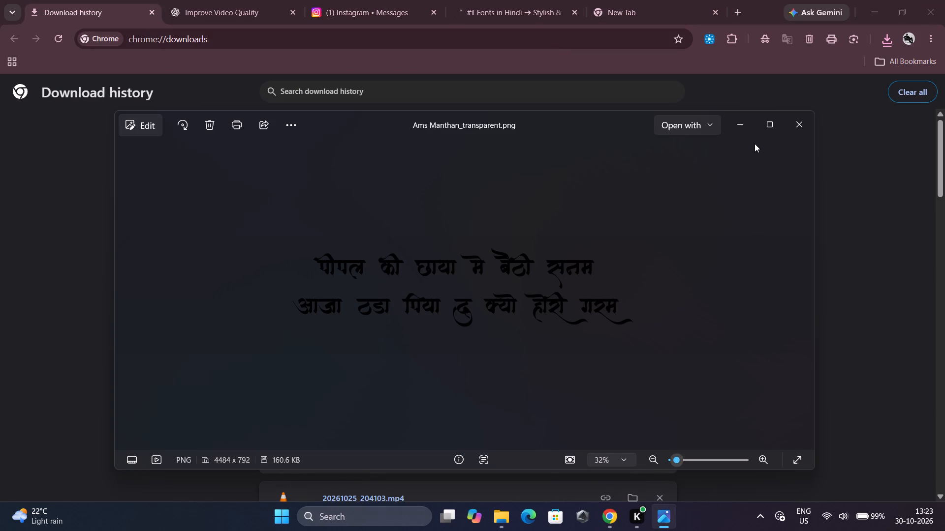
left_click(787, 131)
Check the lyric previews on page 2 of the font specimens, and return to the first page.
left_click(517, 0)
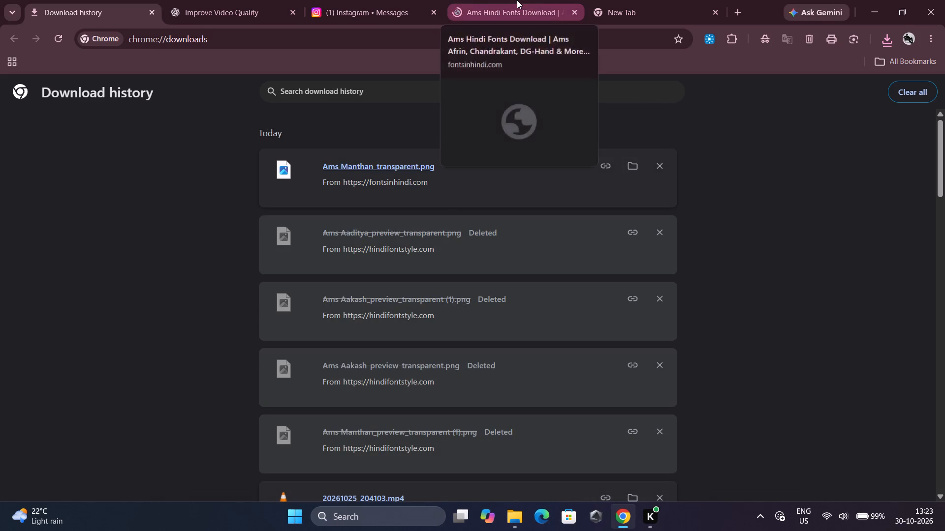
scroll(207, 218, "down", 4)
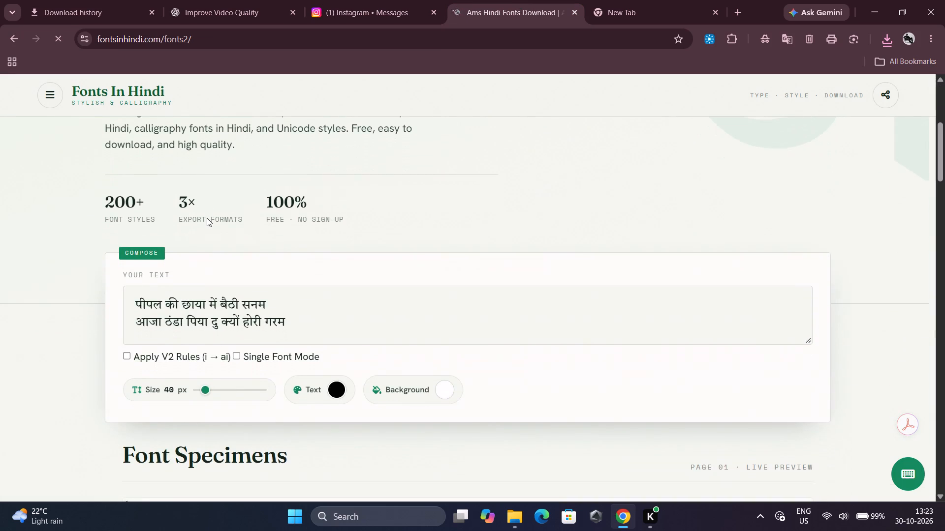
scroll(207, 218, "down", 4)
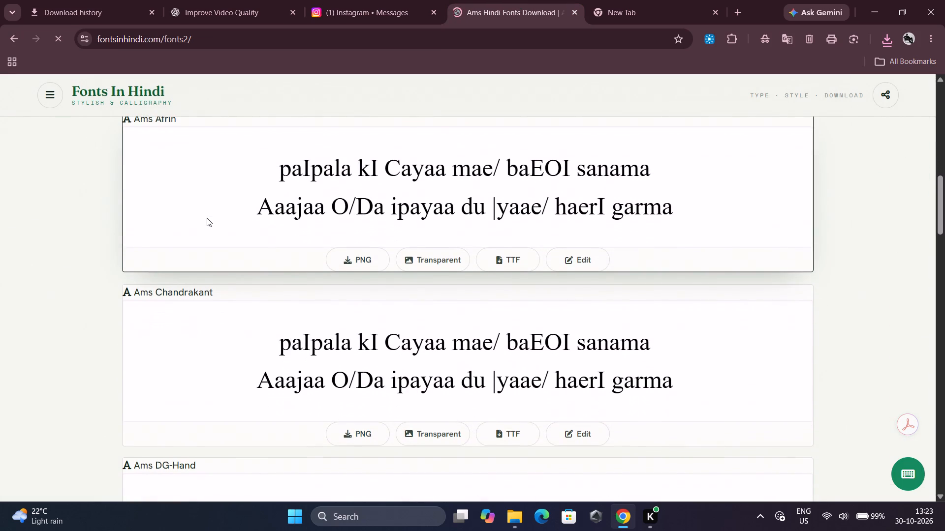
scroll(207, 218, "down", 1)
left_click(14, 39)
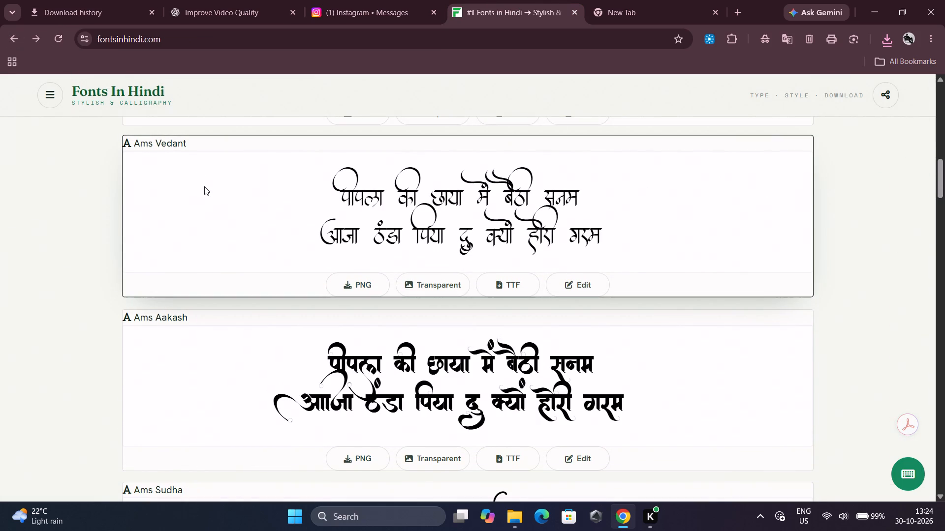
Download the Ams Manthan lyric as a transparent image a second time.
scroll(204, 186, "right", 1)
scroll(204, 186, "down", 1)
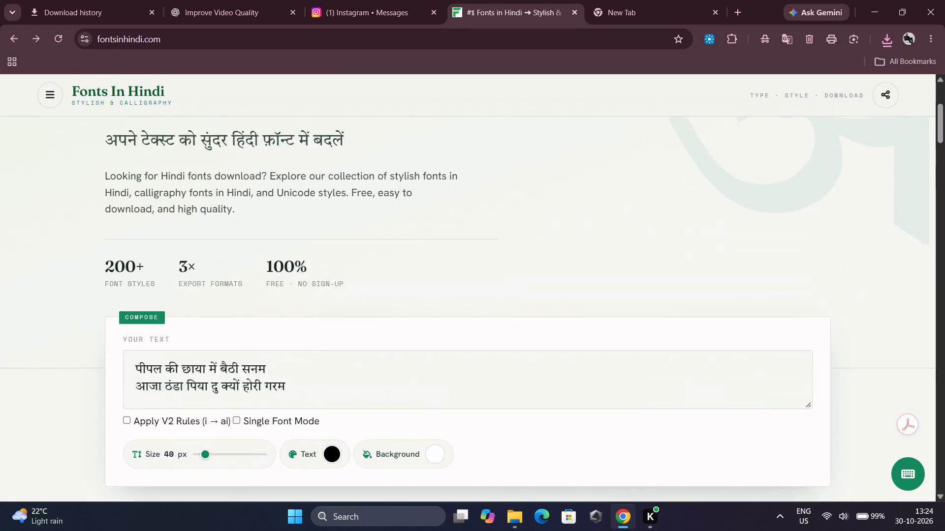
scroll(204, 186, "down", 3)
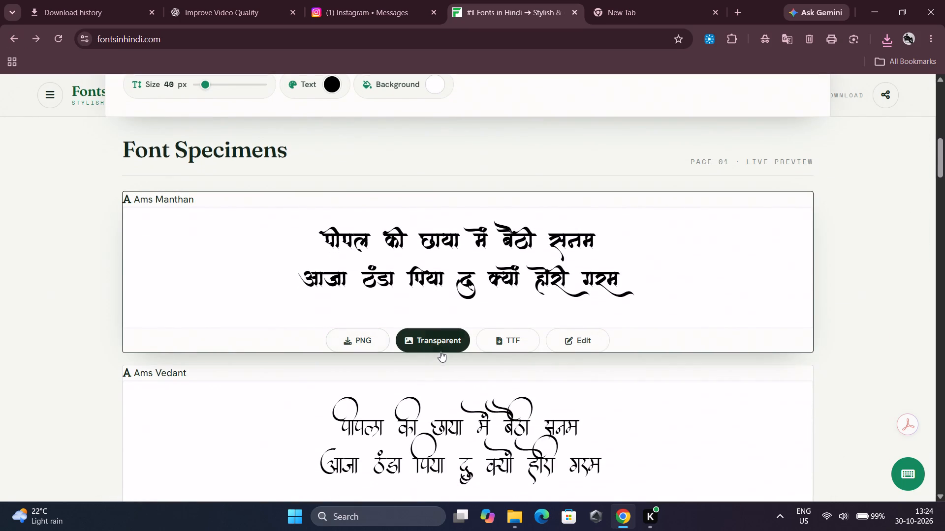
left_click(440, 340)
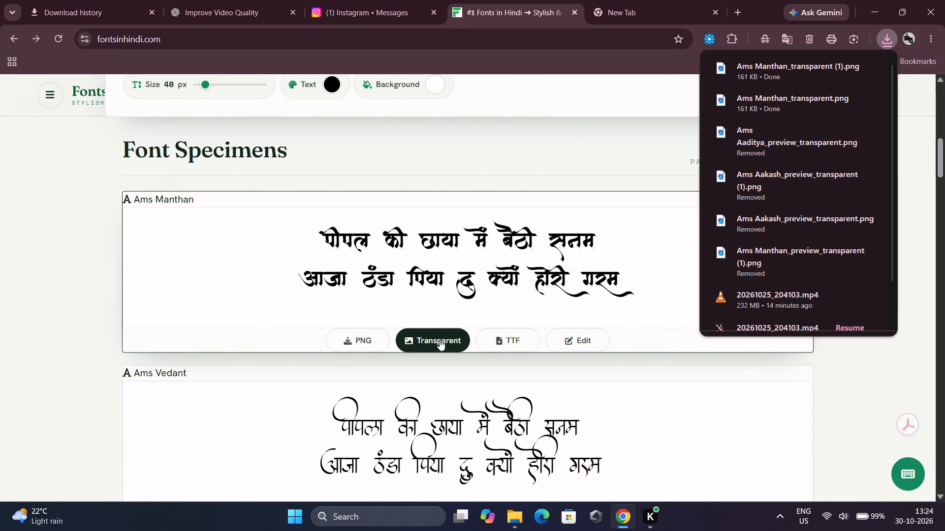
View the newly downloaded Ams Manthan_transparent (1).png, and close the image.
scroll(440, 340, "down", 1)
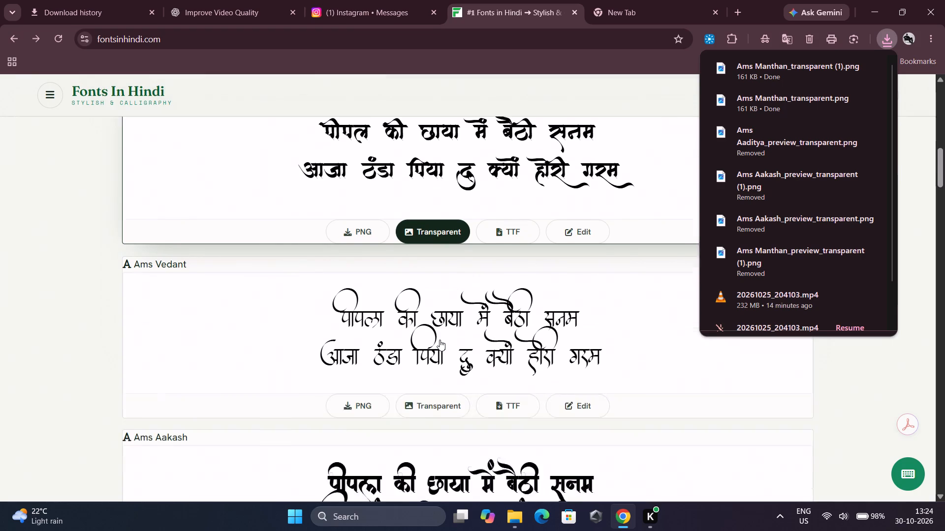
scroll(440, 340, "down", 1)
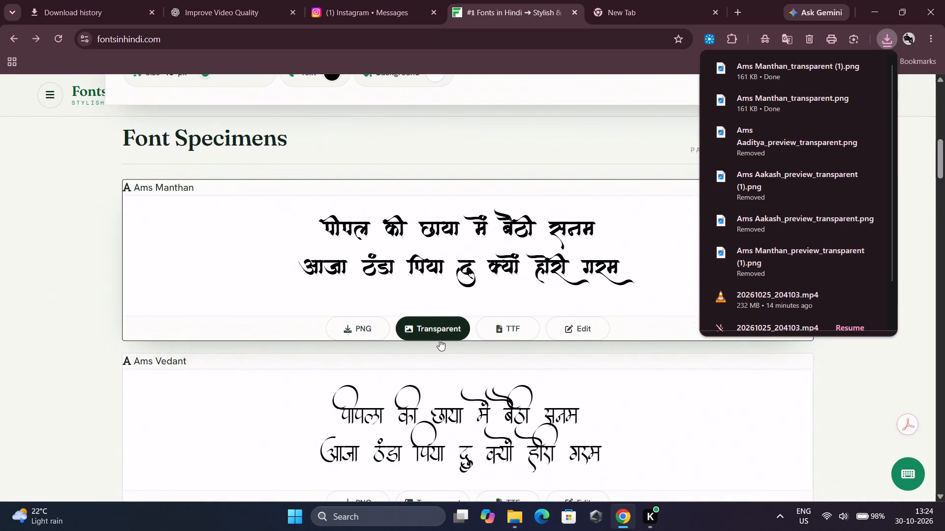
double_click(782, 62)
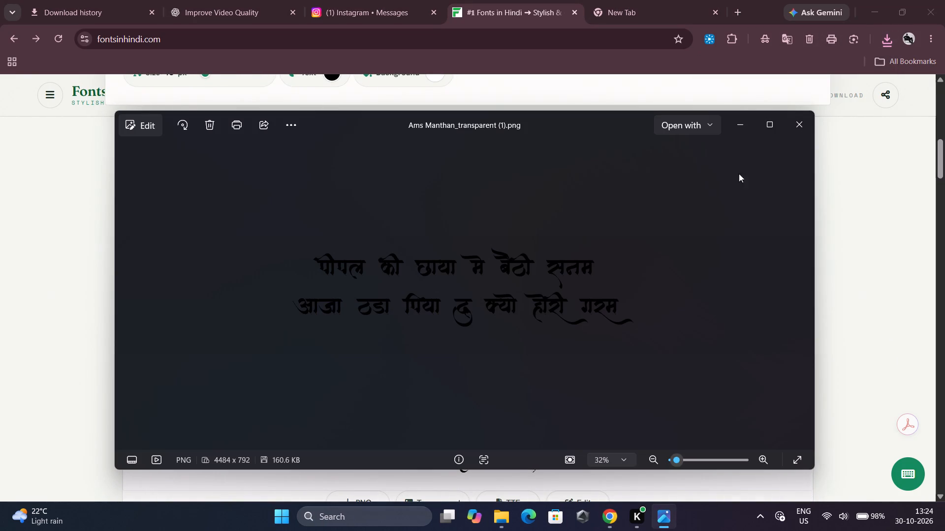
left_click(791, 135)
Look through the first page's font specimens again down to Ams Minar, and go back up to Ams Aaditya.
scroll(477, 341, "down", 6)
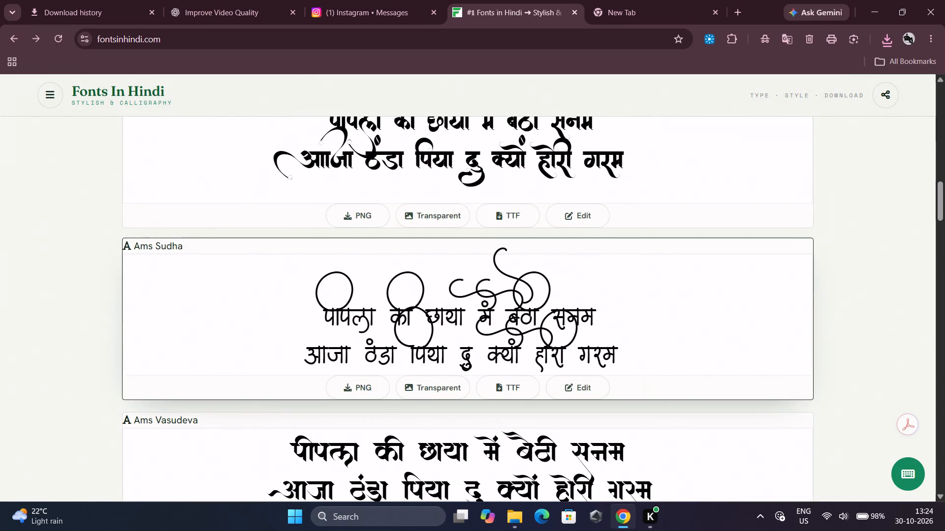
scroll(477, 341, "down", 5)
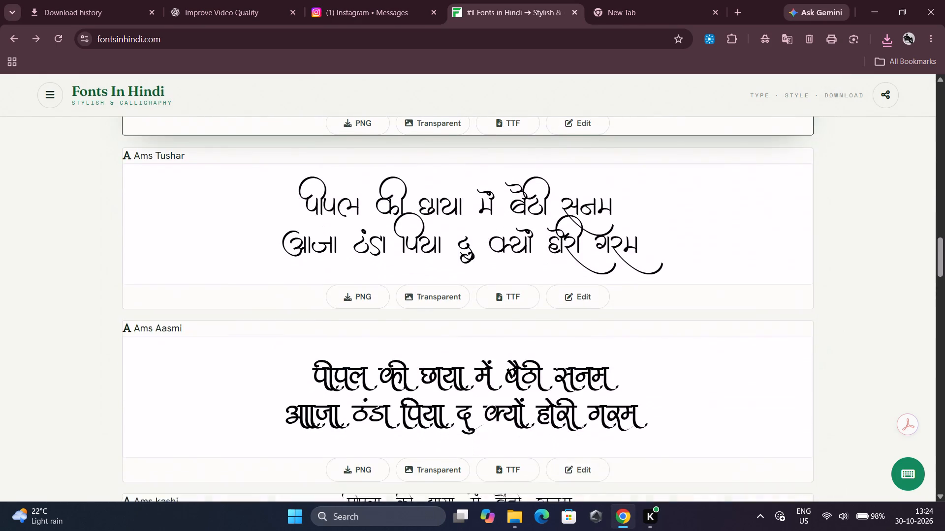
scroll(477, 341, "down", 4)
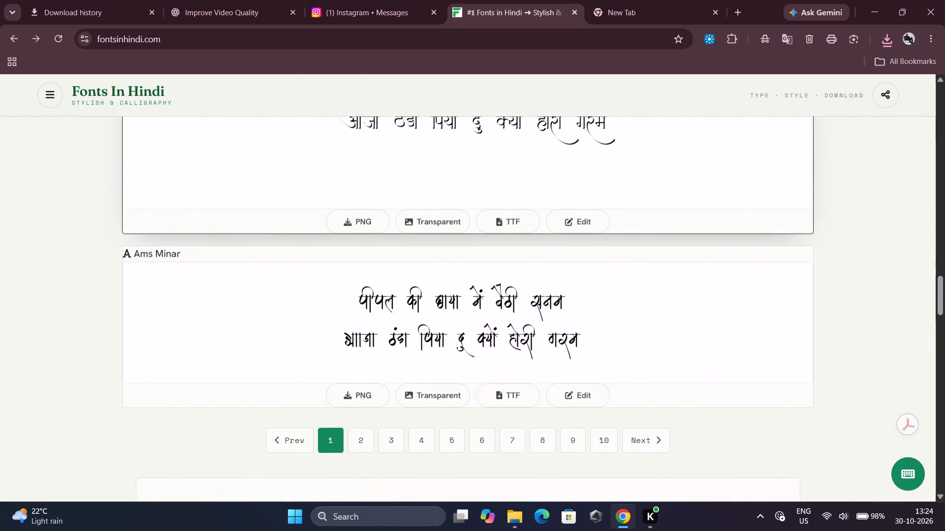
scroll(477, 341, "up", 7)
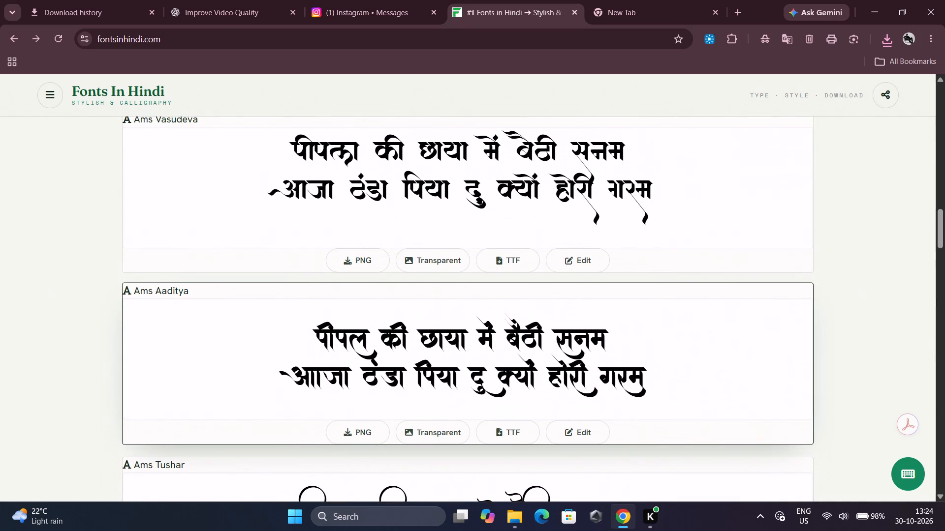
Download the lyric in the Ams Aakash font as a transparent image.
scroll(364, 389, "up", 3)
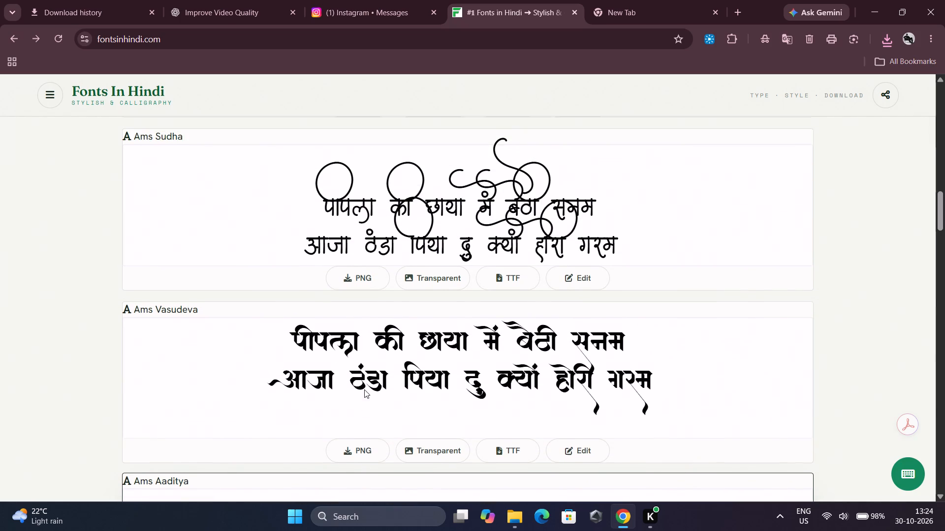
scroll(364, 389, "up", 1)
scroll(364, 389, "right", 1)
scroll(364, 389, "up", 1)
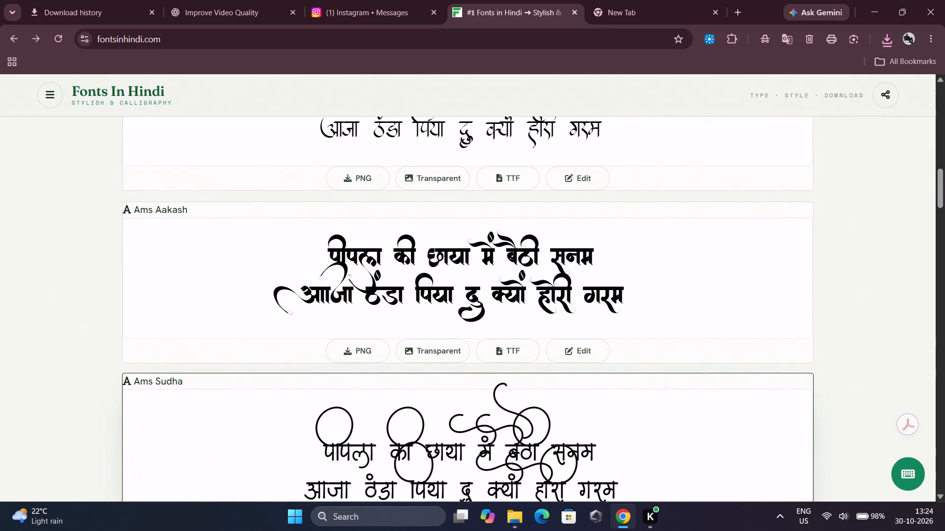
left_click(429, 355)
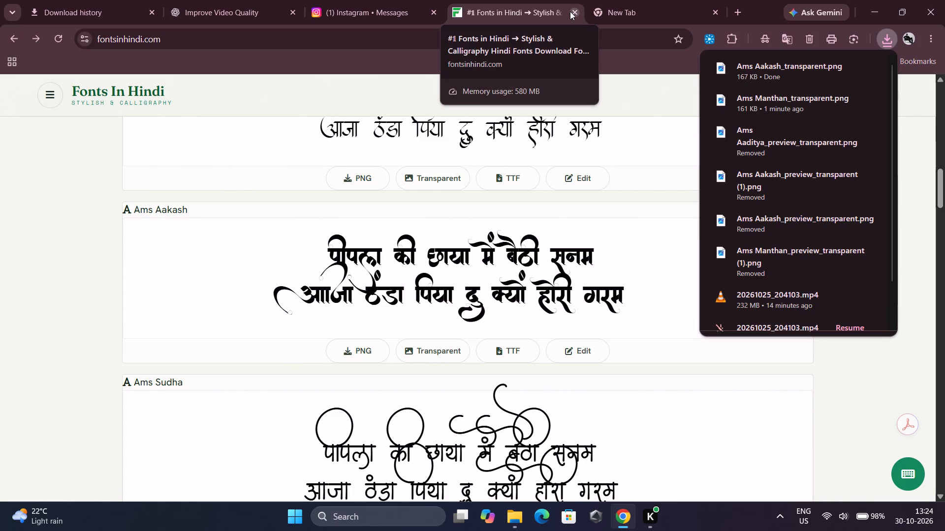
Close the Fonts In Hindi page.
left_click(570, 11)
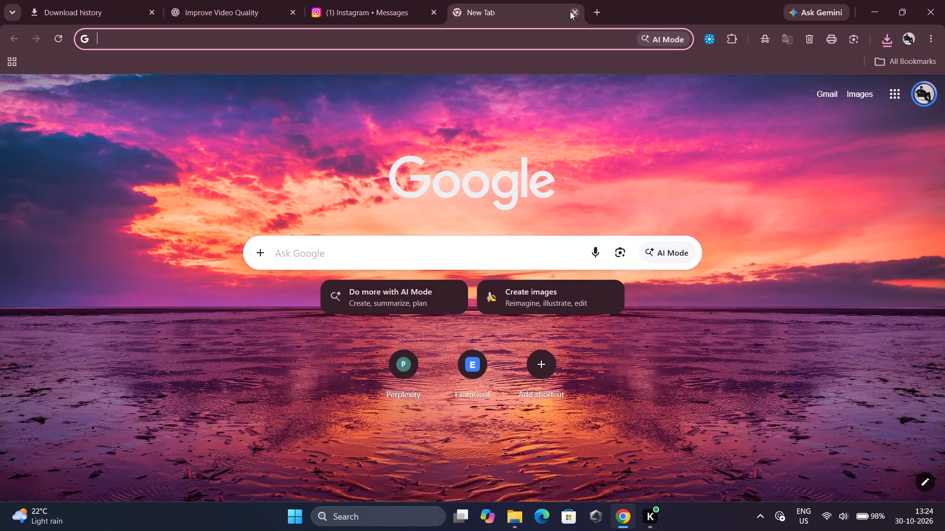
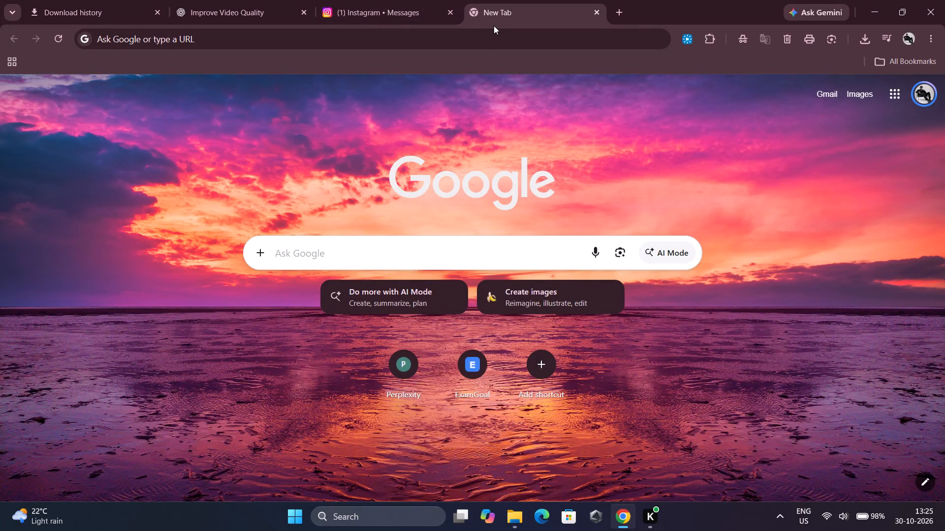
Search the web for "insta reel download".
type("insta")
left_click(485, 35)
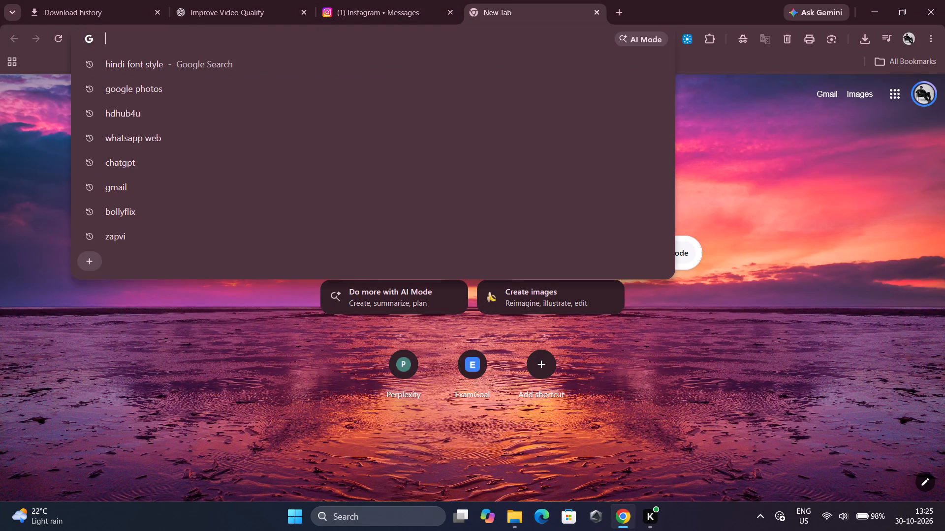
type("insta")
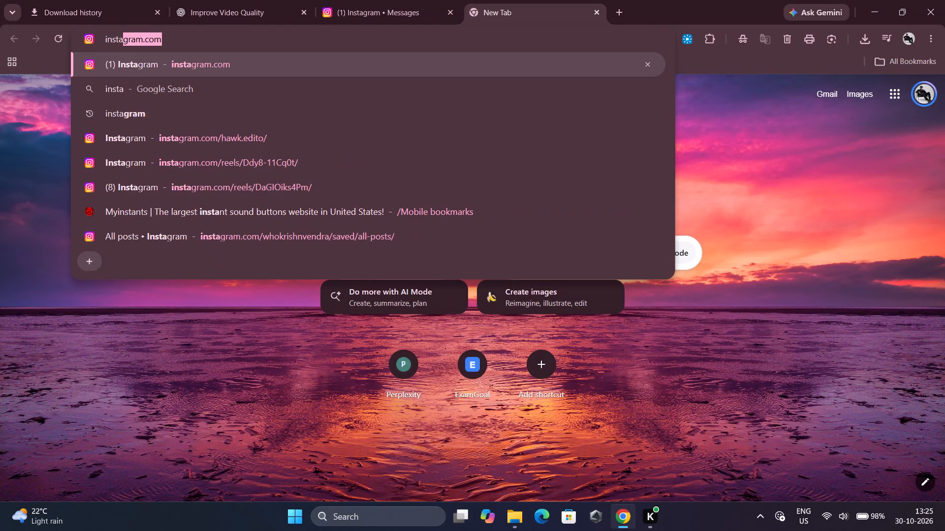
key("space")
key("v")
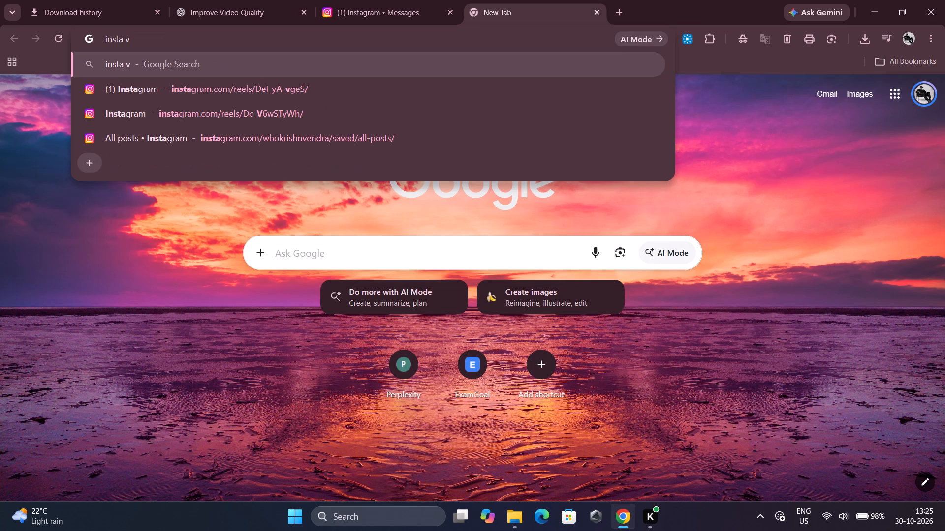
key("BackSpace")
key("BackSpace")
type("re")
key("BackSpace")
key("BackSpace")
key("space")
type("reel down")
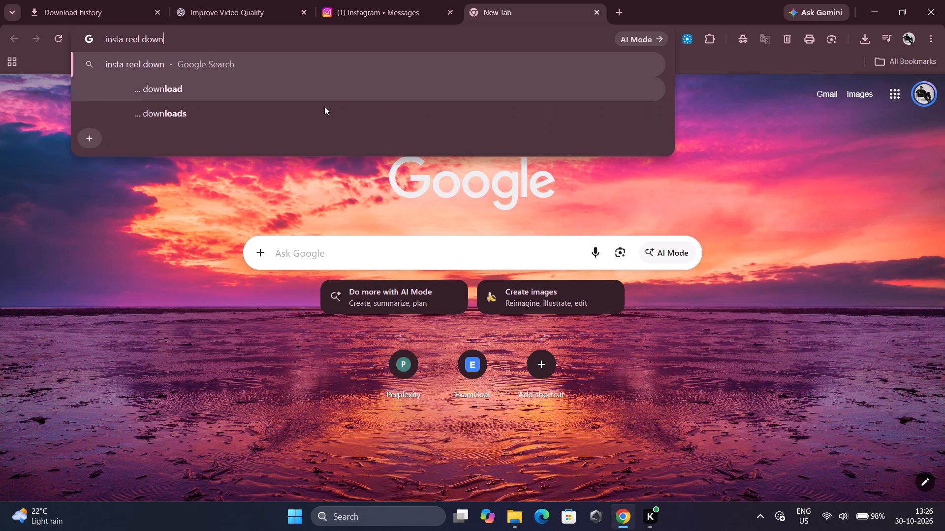
left_click(218, 91)
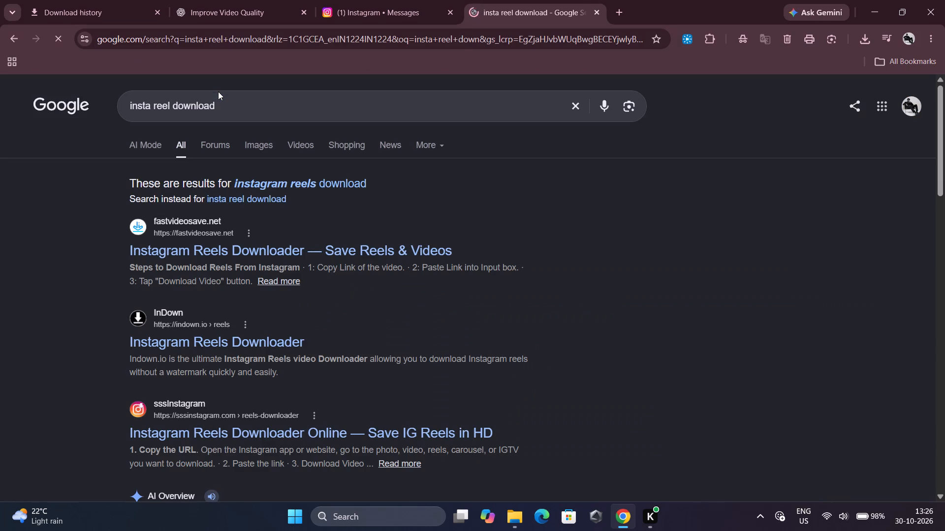
Open the InDown Instagram Reels Downloader page from the search results.
left_click_drag(235, 268, 236, 254)
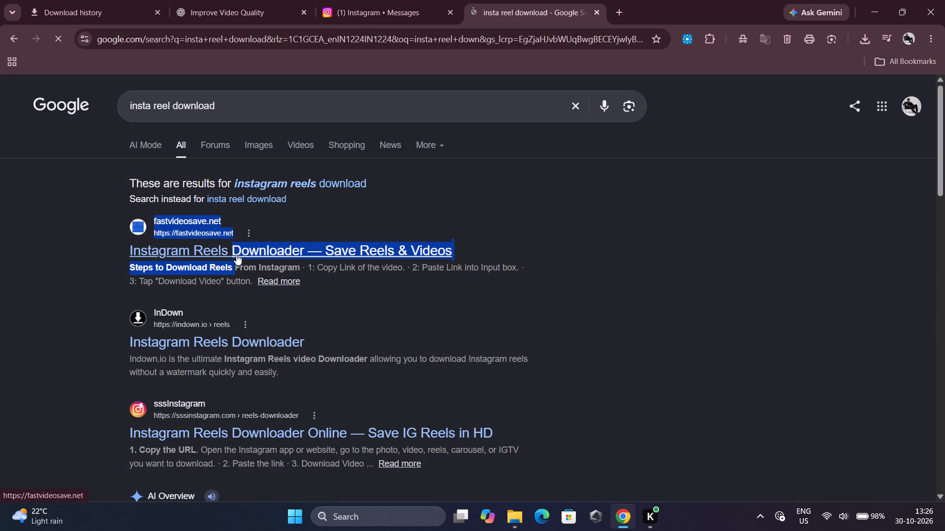
double_click(236, 254)
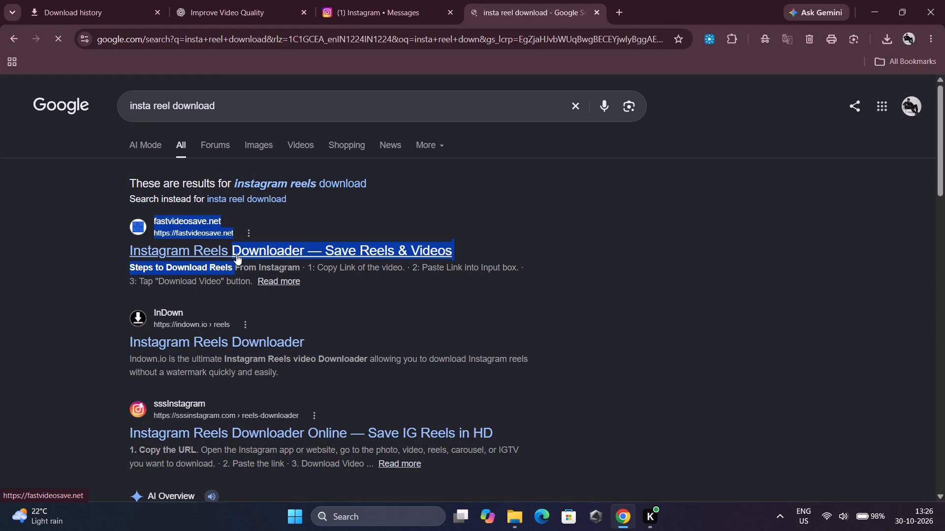
left_click(229, 341)
left_click(318, 294)
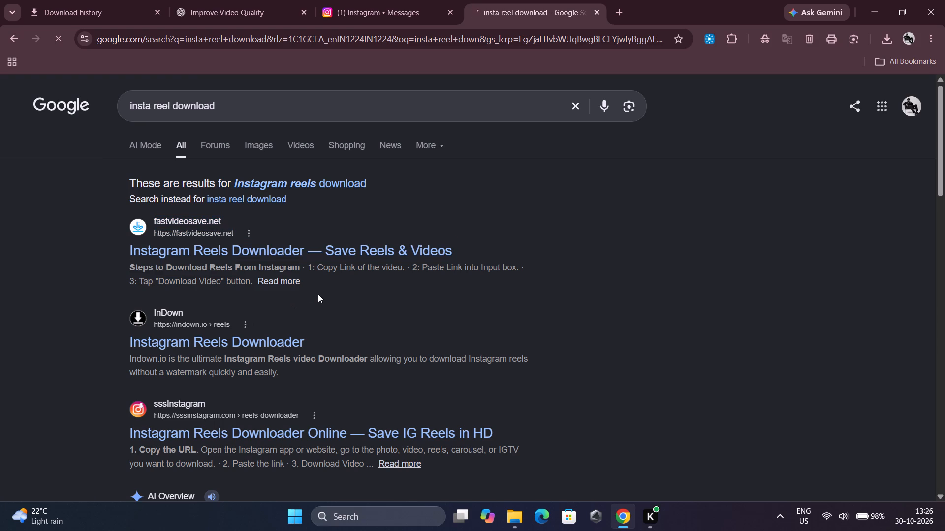
left_click(250, 337)
triple_click(250, 337)
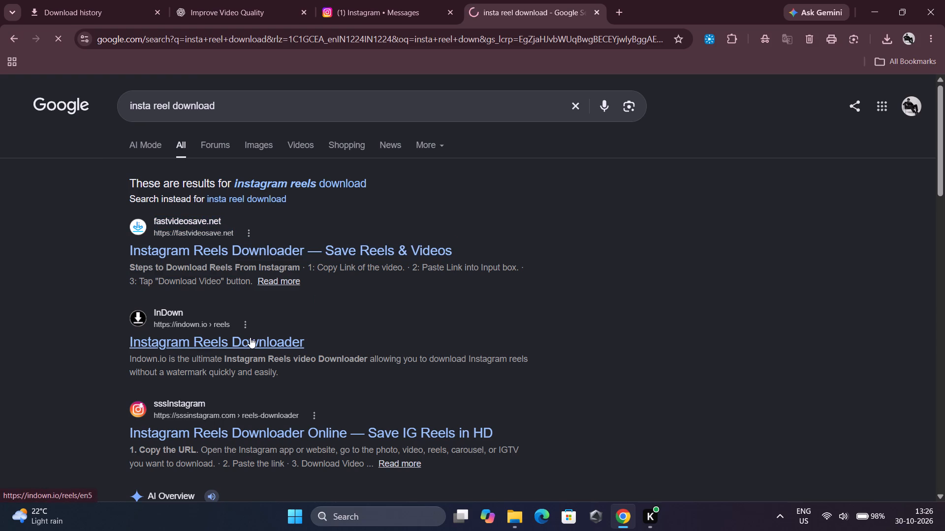
left_click(250, 337)
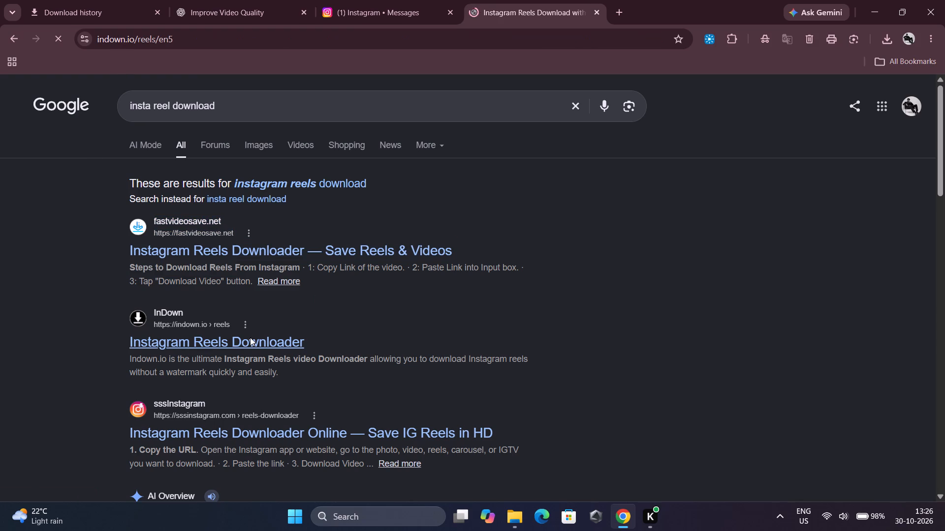
Look up the copied Instagram reel link in the reels downloader and download its video from Download Server 1.
left_click(399, 223)
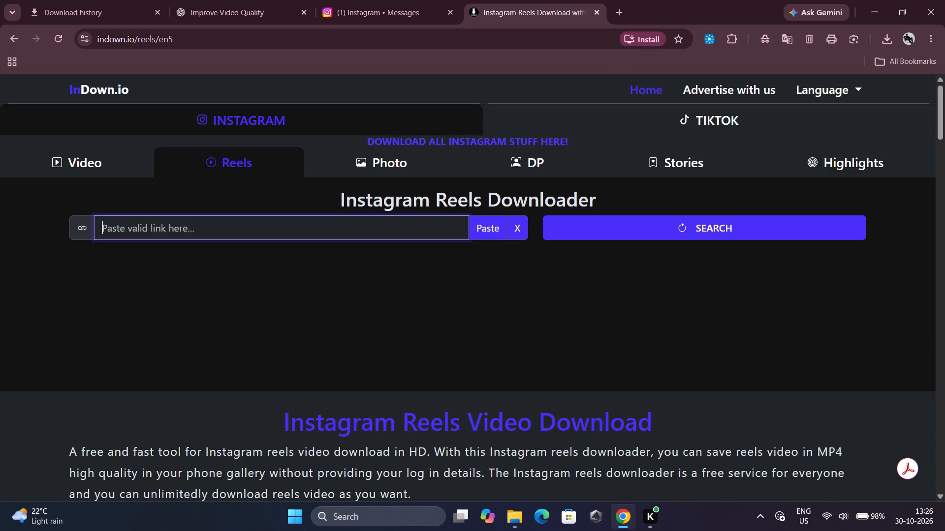
key("ctrl+v")
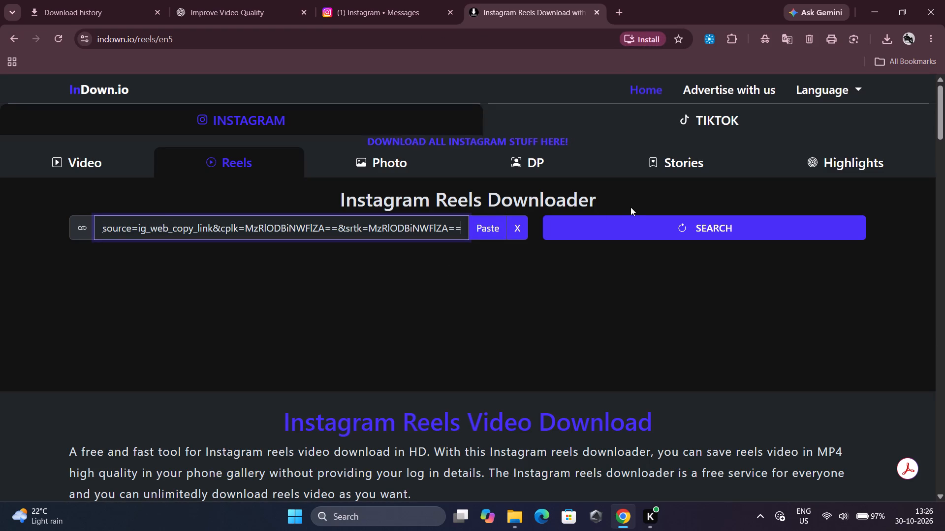
left_click(625, 223)
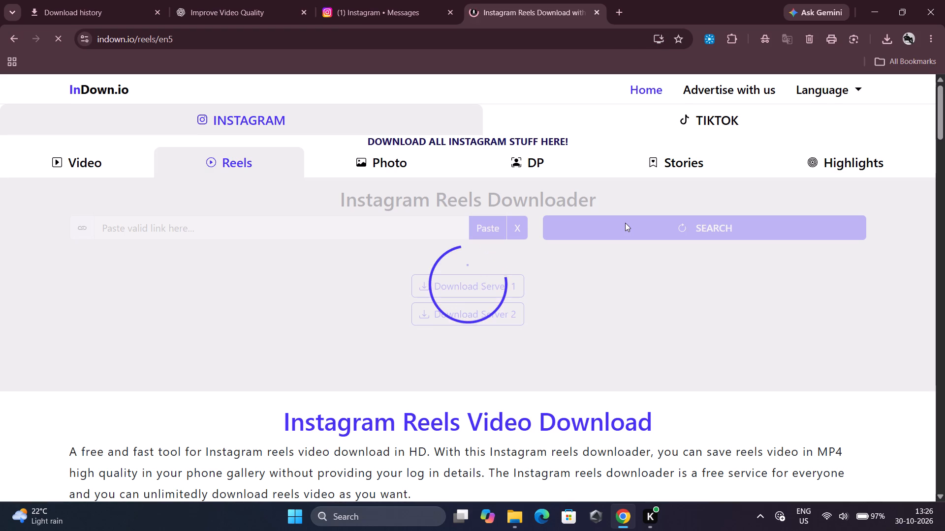
scroll(524, 272, "down", 2)
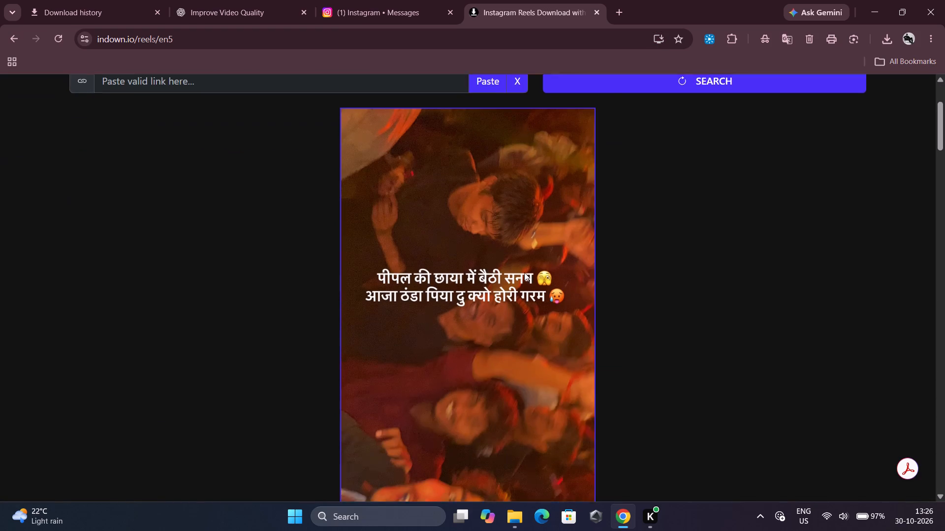
scroll(524, 272, "down", 3)
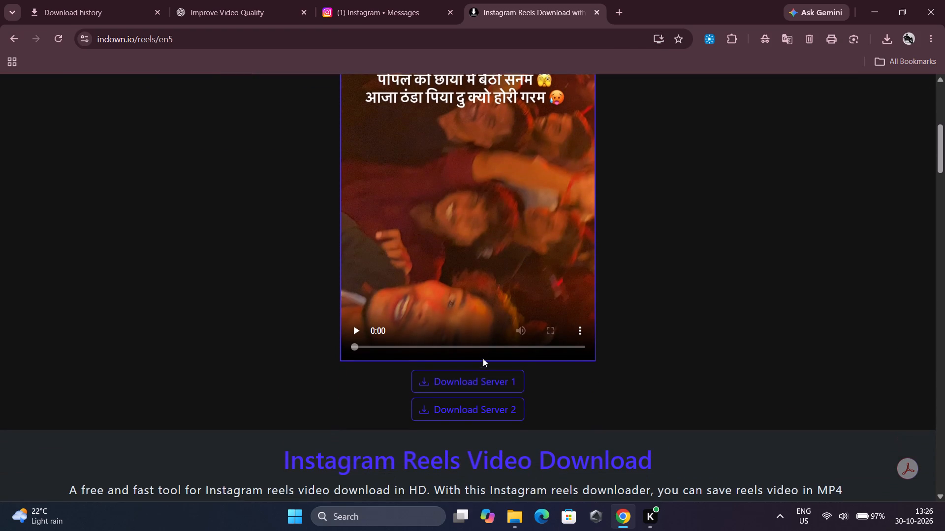
left_click(480, 382)
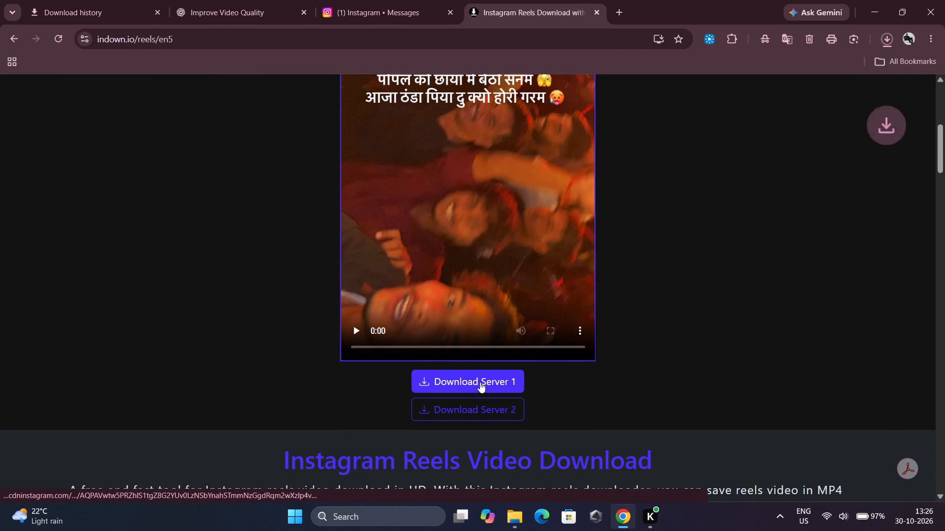
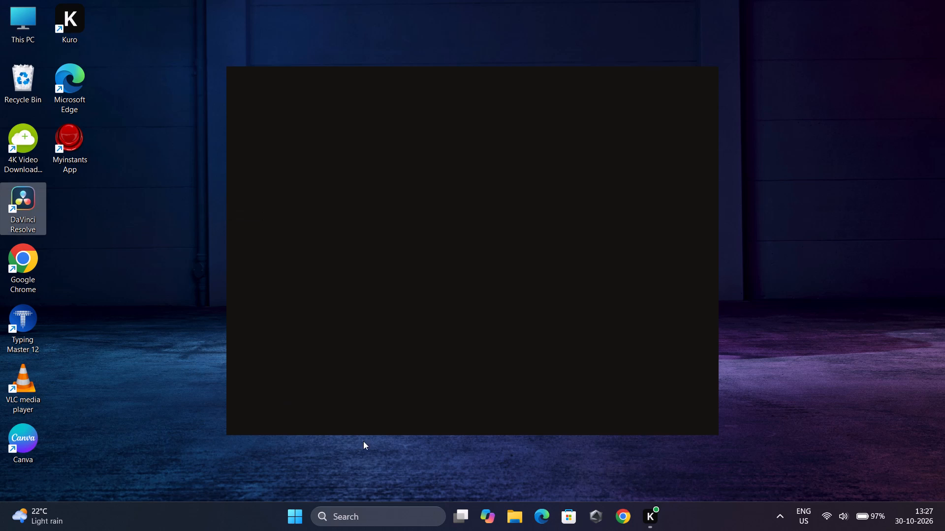
Open the Downloads folder on New Volume (D:) in a reduced-size File Explorer window.
left_click(515, 530)
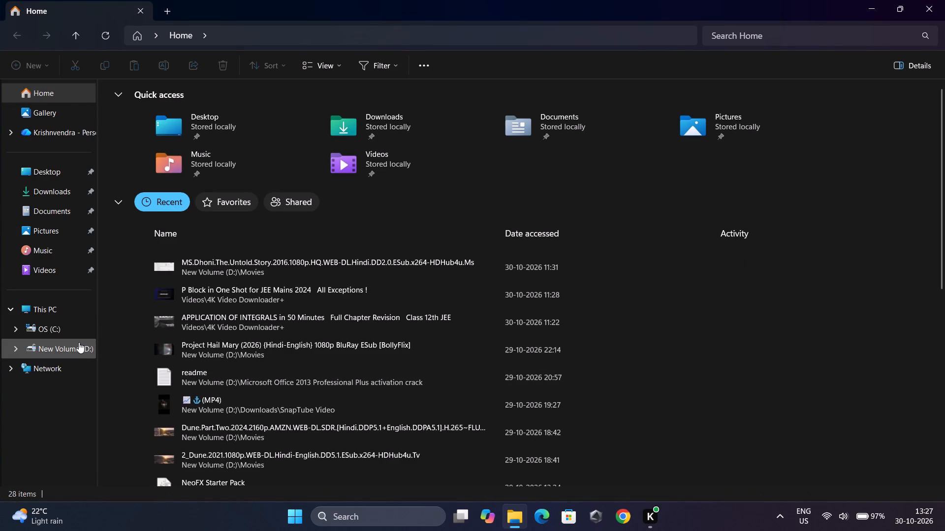
left_click(79, 342)
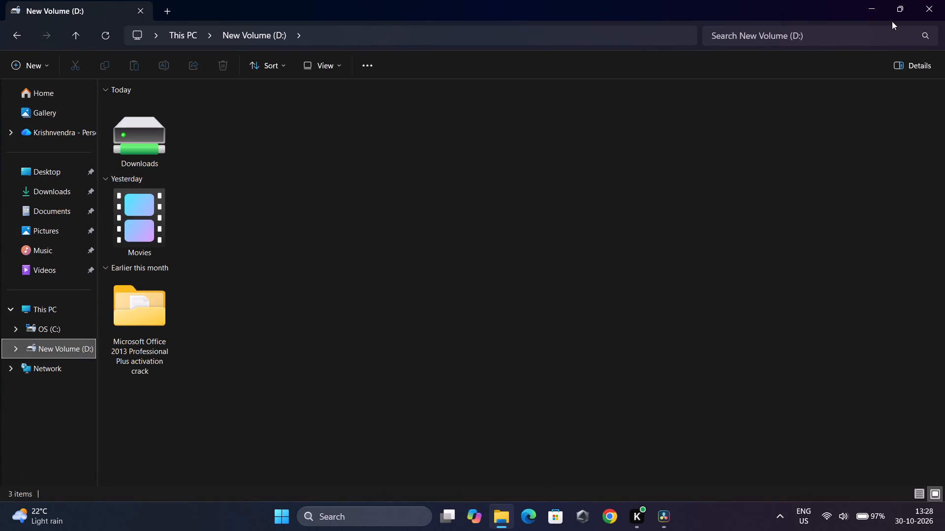
left_click(894, 17)
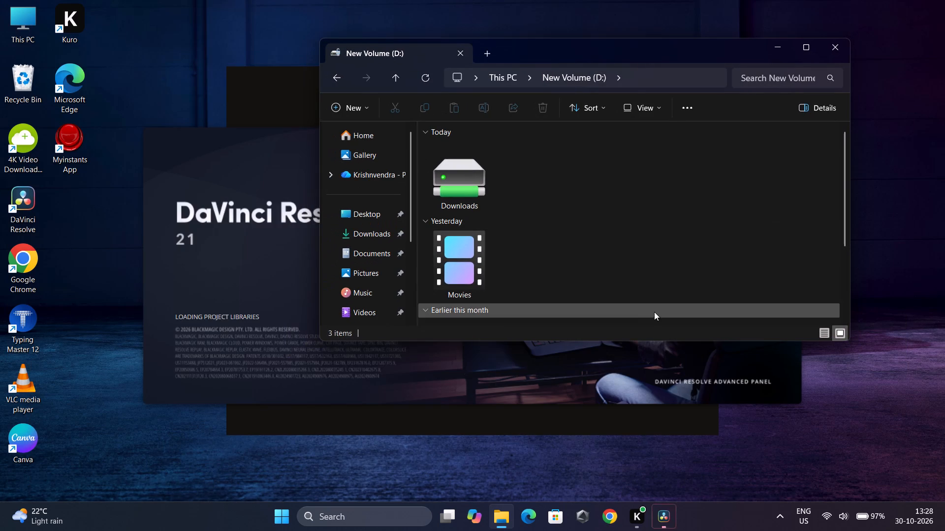
double_click(487, 184)
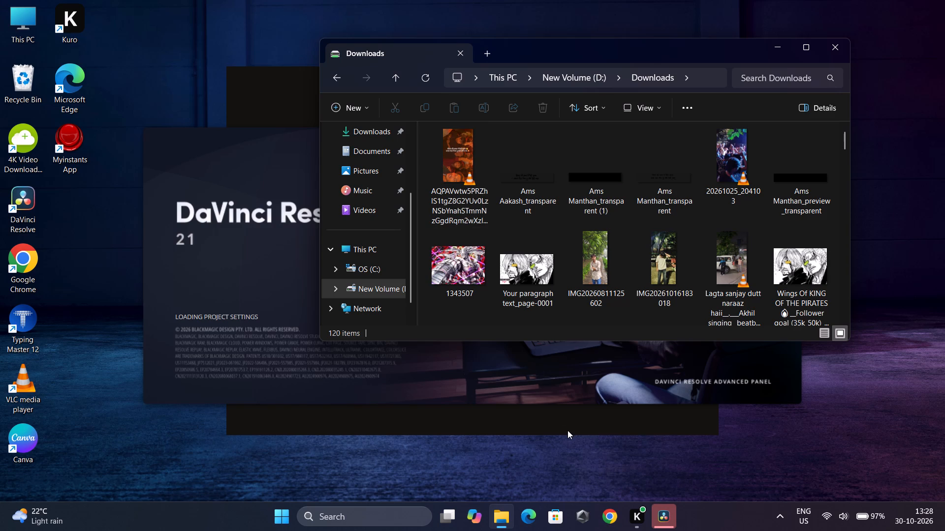
Switch to DaVinci Resolve and create a new local project, keeping the default name and media location.
left_click(662, 524)
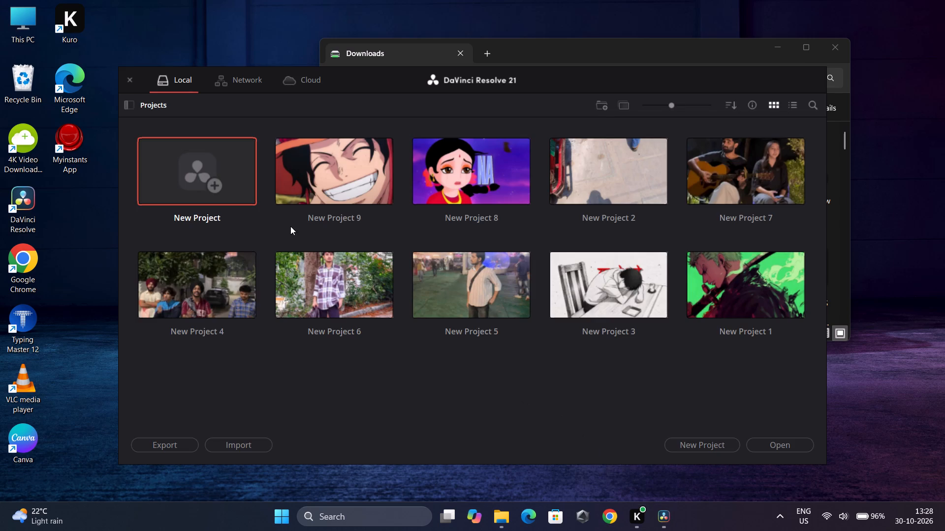
left_click(227, 170)
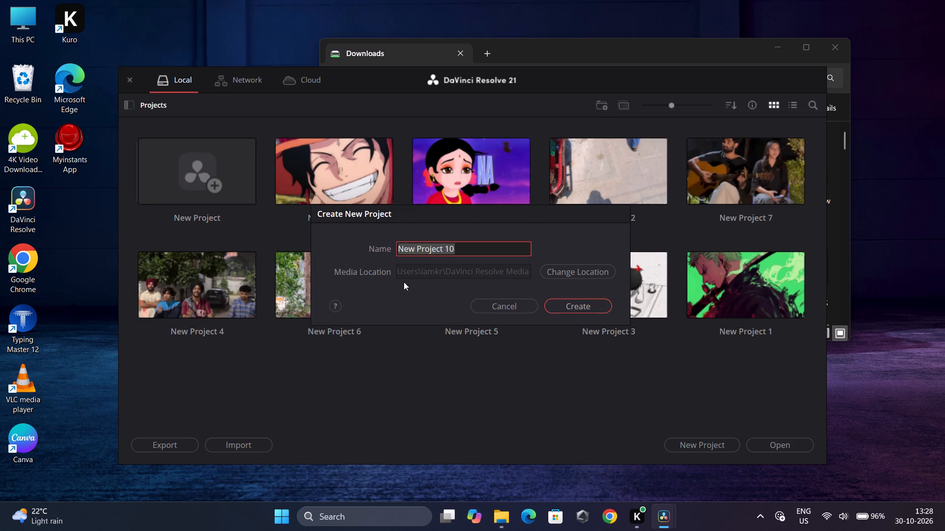
left_click(561, 299)
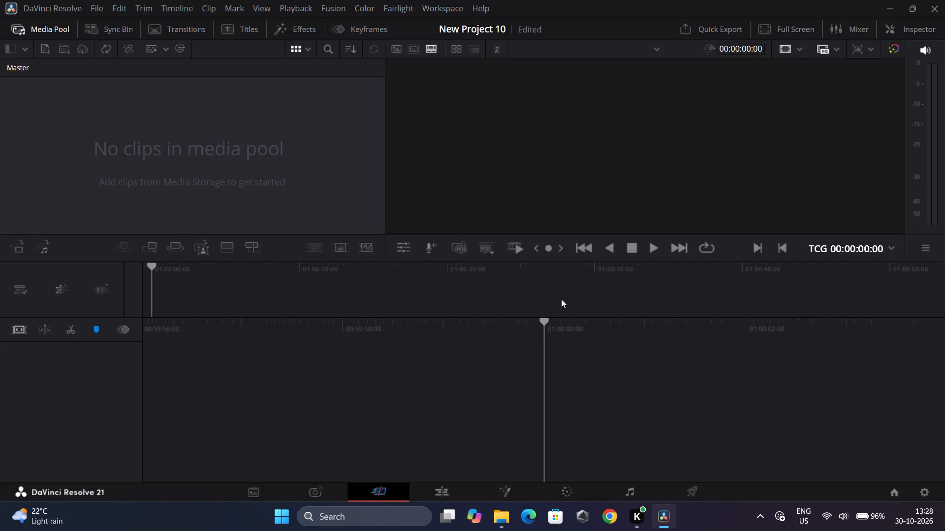
Import the first five Downloads files, the AQPAVwtw… video through 20261025_204103, into the project's media pool and close File Explorer.
left_click(491, 524)
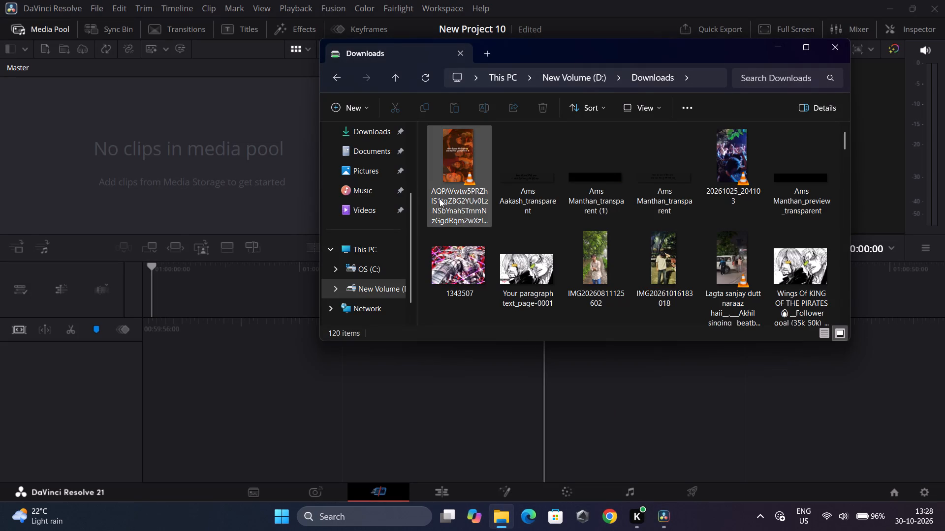
left_click_drag(423, 183, 699, 177)
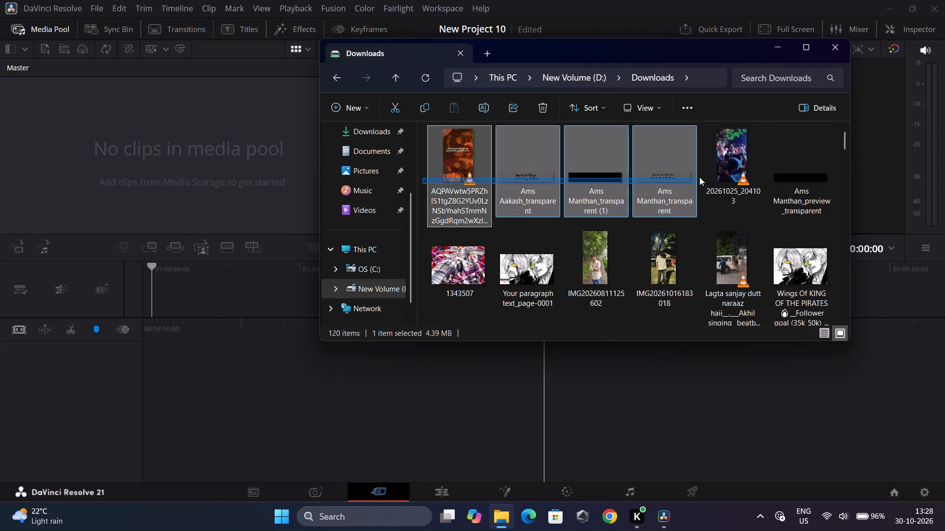
left_click_drag(699, 177, 727, 146)
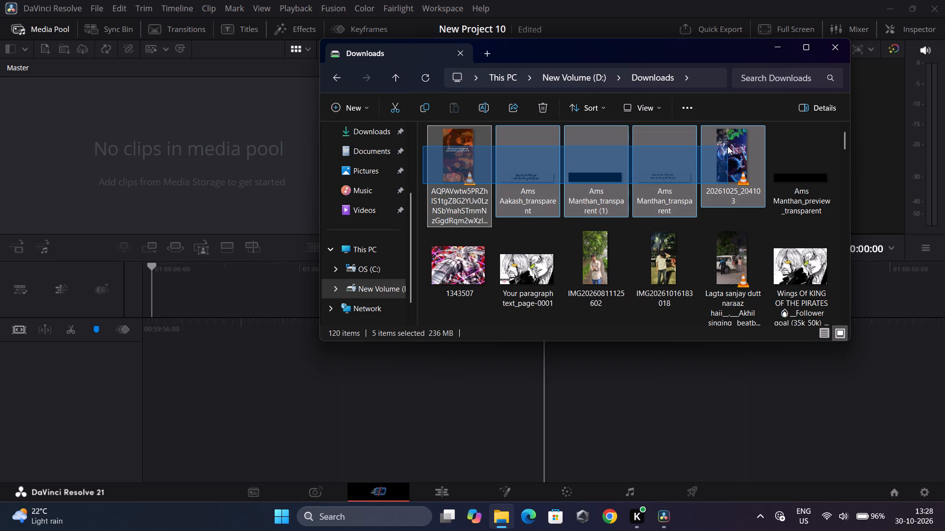
left_click_drag(727, 146, 220, 161)
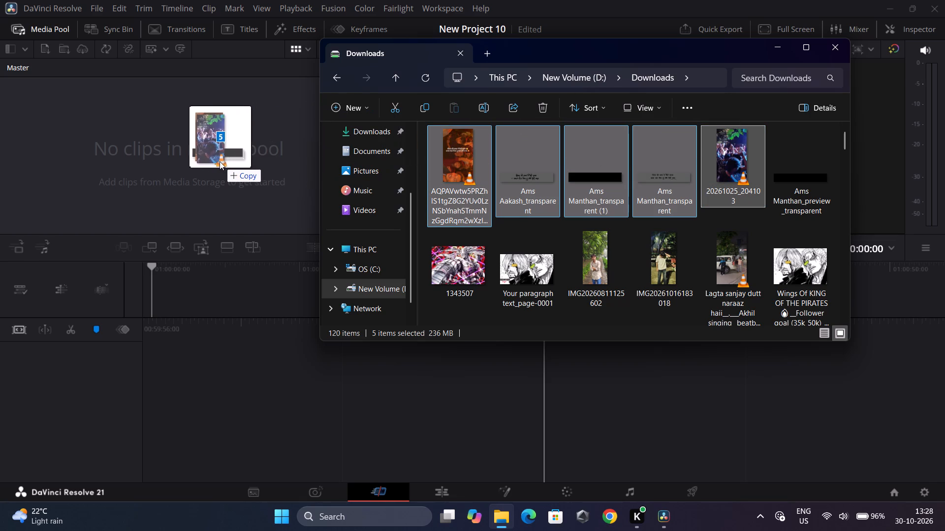
left_click_drag(220, 161, 217, 159)
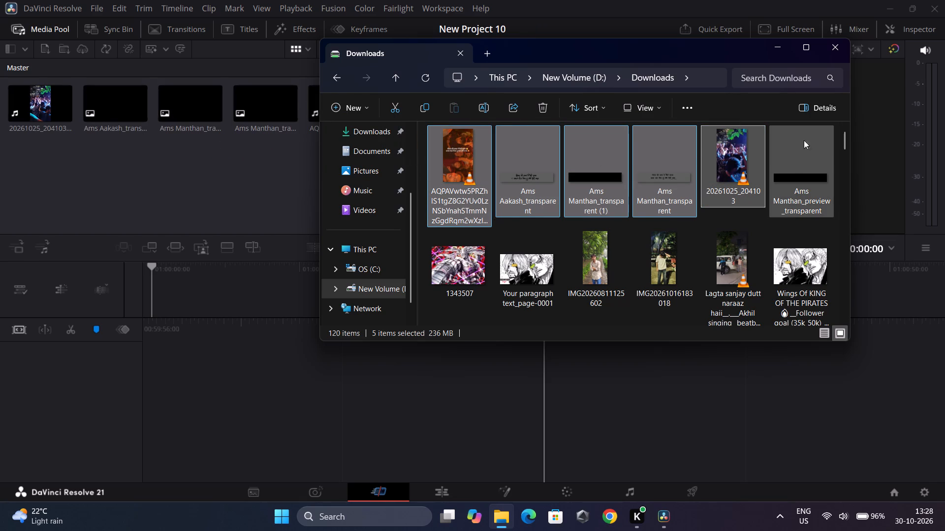
left_click(834, 47)
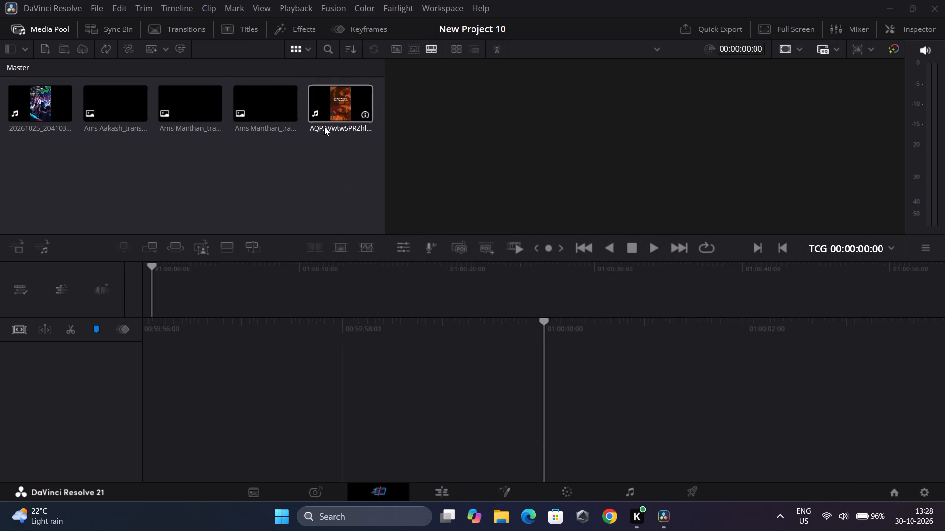
left_click(259, 221)
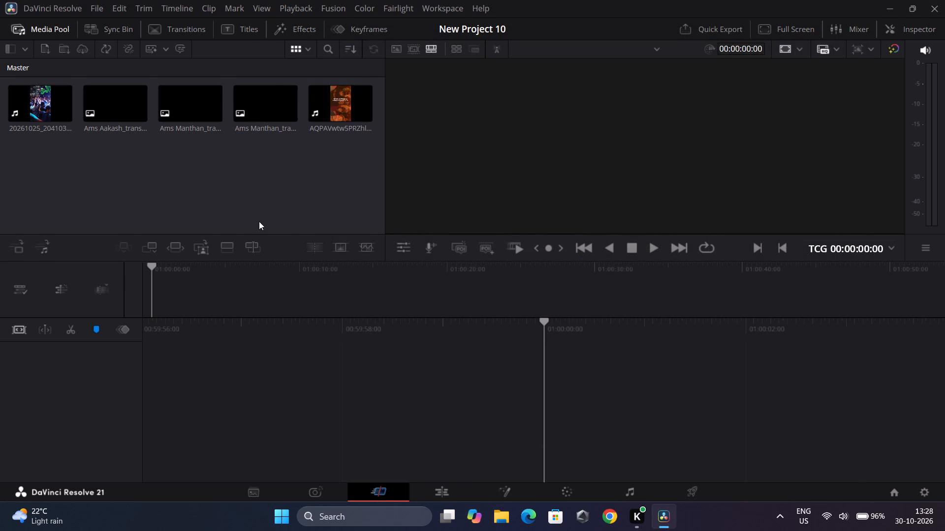
Set up the Edit page with the Inspector hidden and the Media Pool shown.
left_click(444, 490)
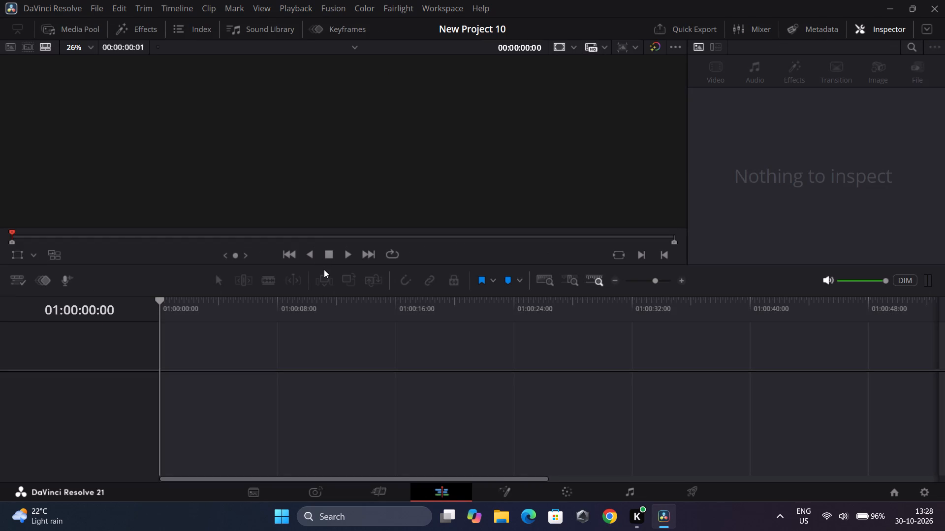
left_click(890, 35)
left_click(69, 35)
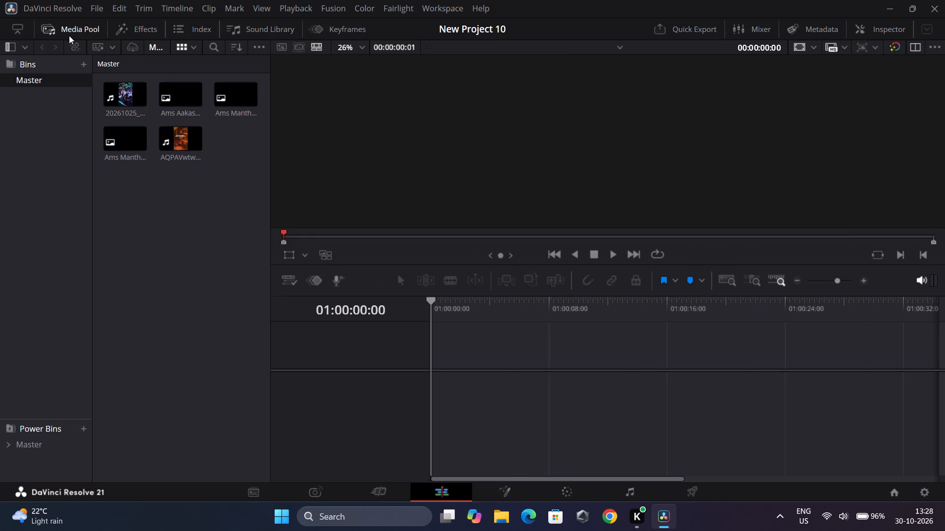
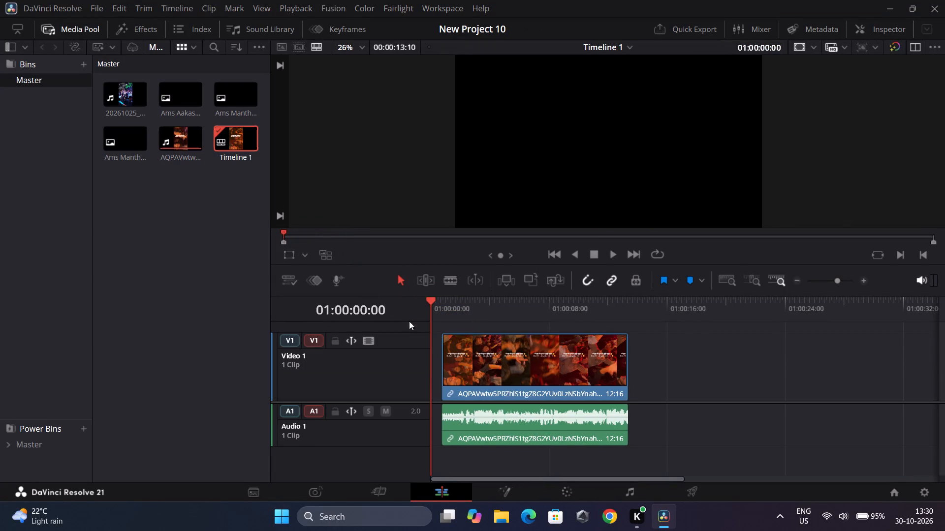
Reduce the video track height in the timeline view options to roughly a third of the slider range.
left_click(294, 276)
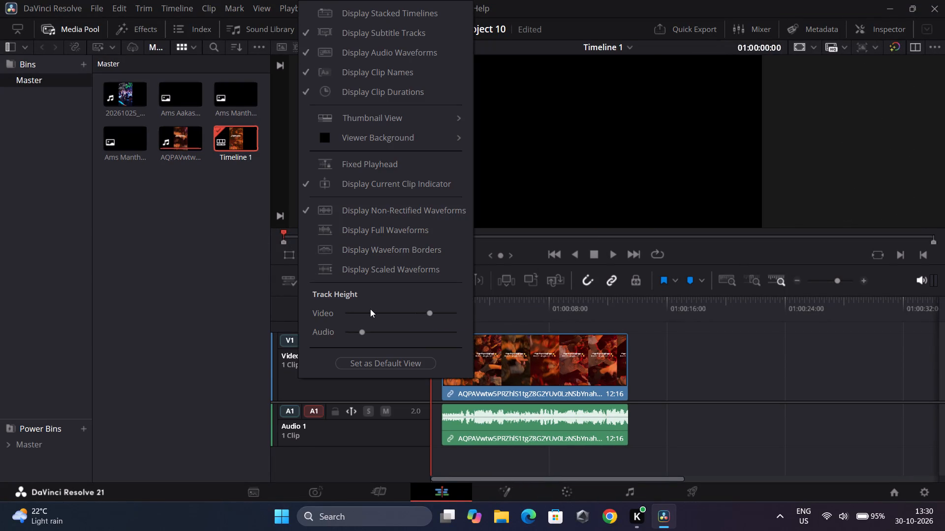
left_click(371, 309)
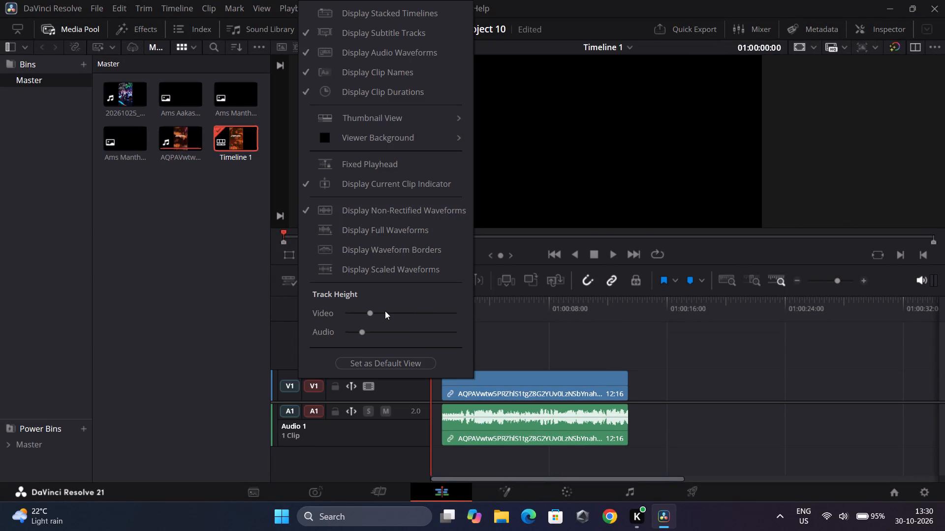
left_click(385, 311)
left_click(206, 284)
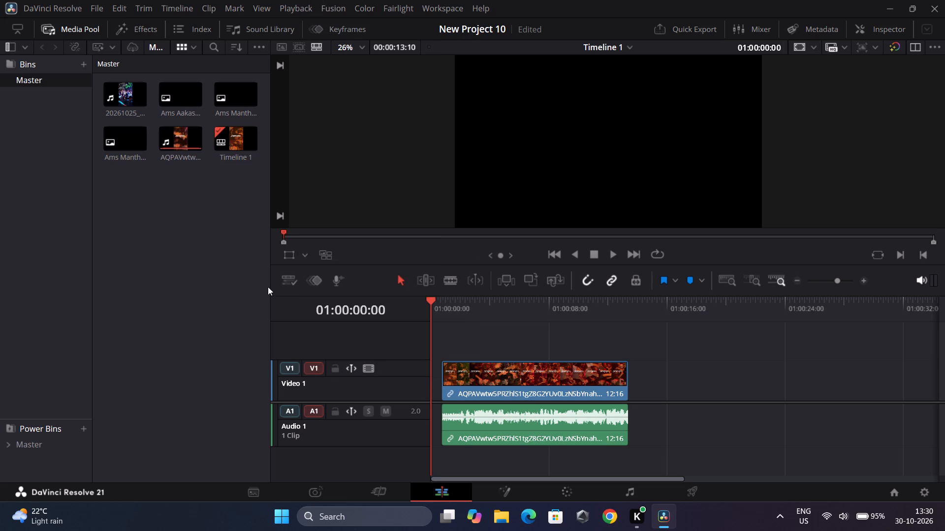
Move the AQPAVwtw… clip to the timeline start and, with Audio 1 locked, delete its video so only the audio stays.
left_click_drag(481, 380, 468, 379)
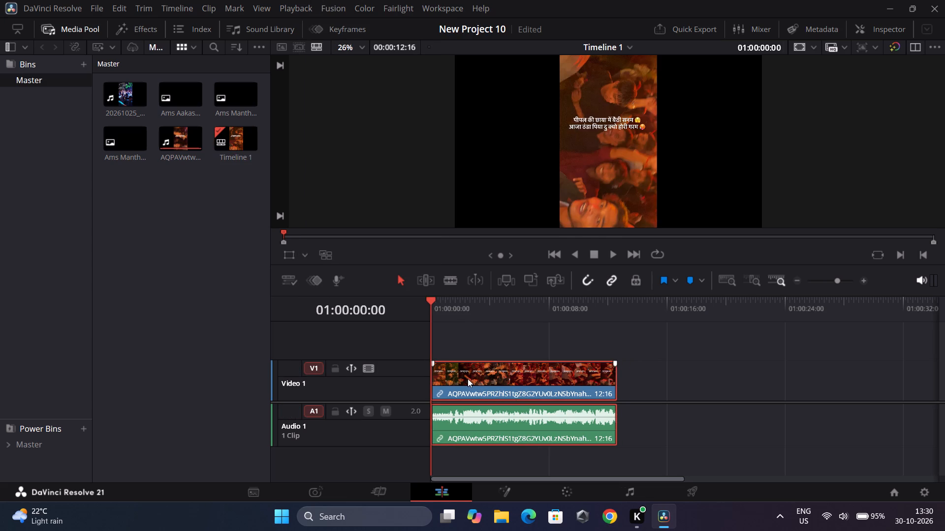
double_click(333, 408)
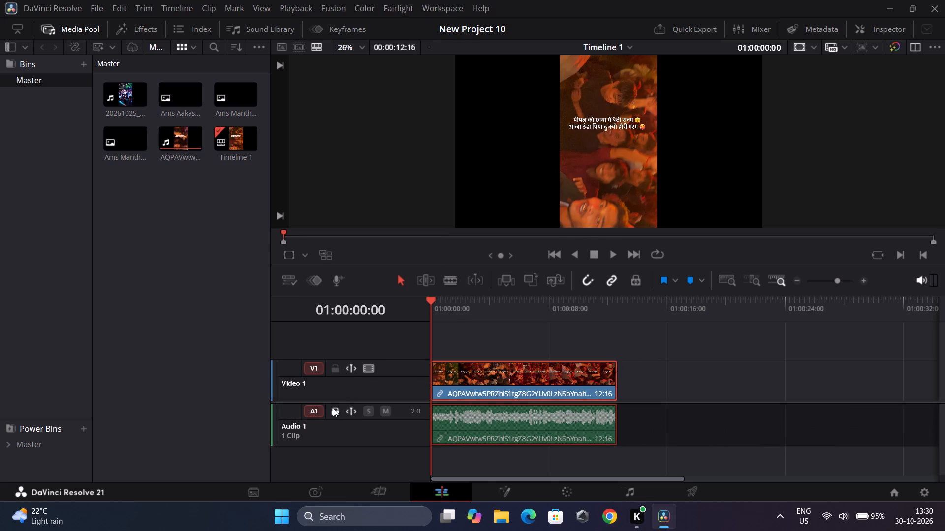
left_click(475, 378)
key("Delete")
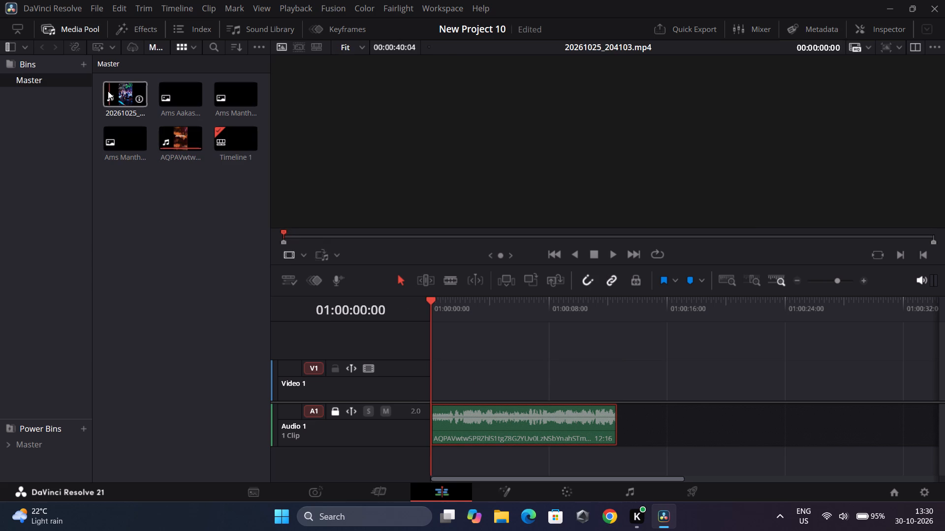
Place the 20261025_204103.mp4 clip from the media pool on Video 2, starting at 01:00:00:00.
left_click_drag(124, 92, 405, 321)
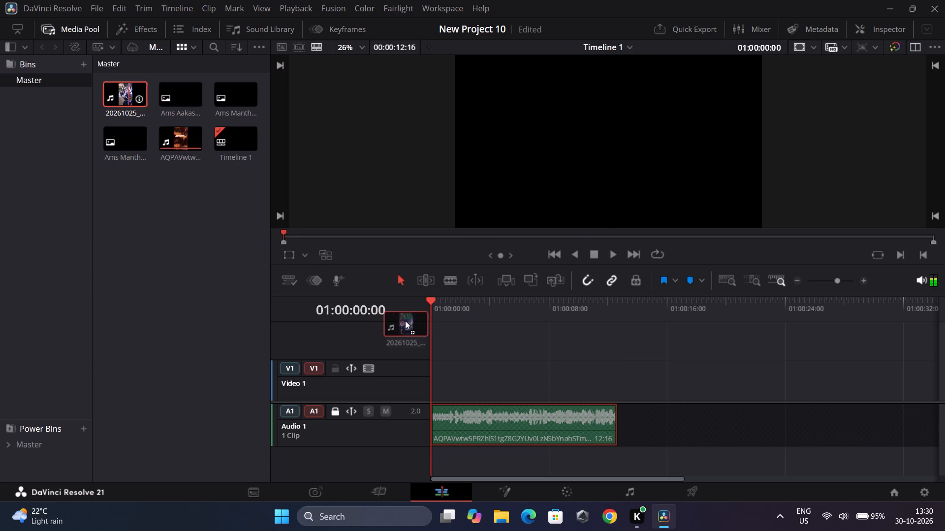
left_click_drag(405, 321, 432, 401)
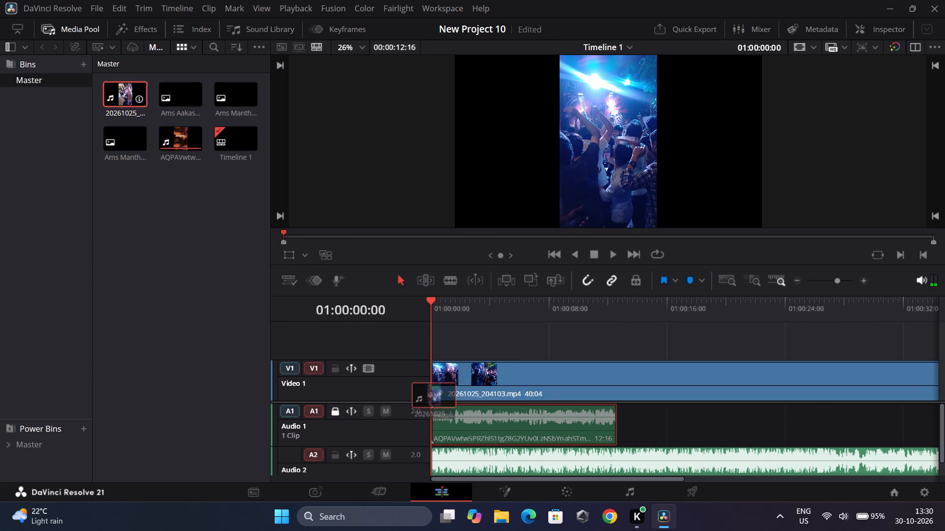
left_click_drag(432, 401, 438, 378)
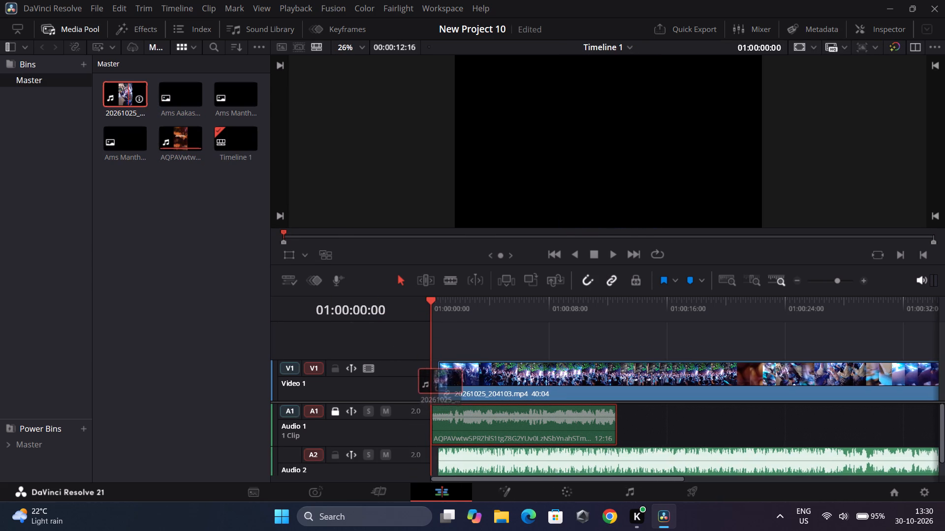
left_click_drag(438, 378, 440, 341)
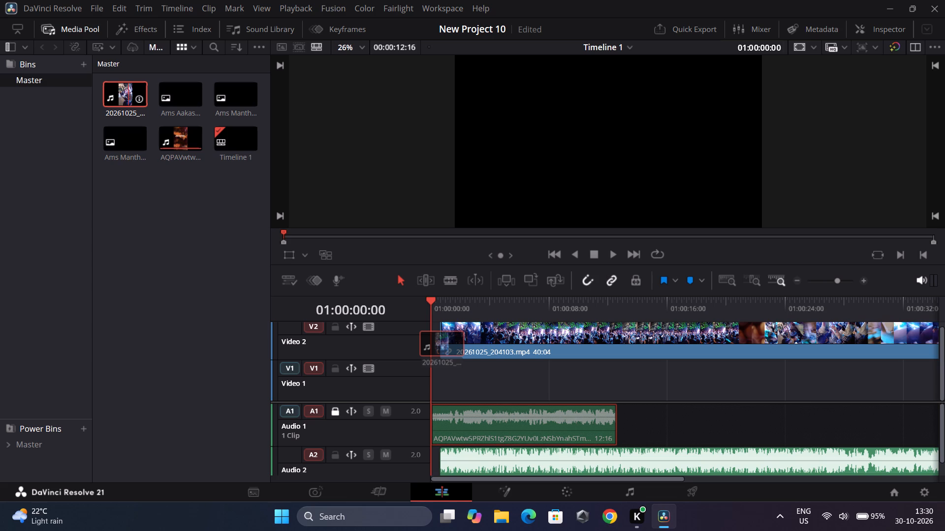
left_click_drag(440, 341, 432, 341)
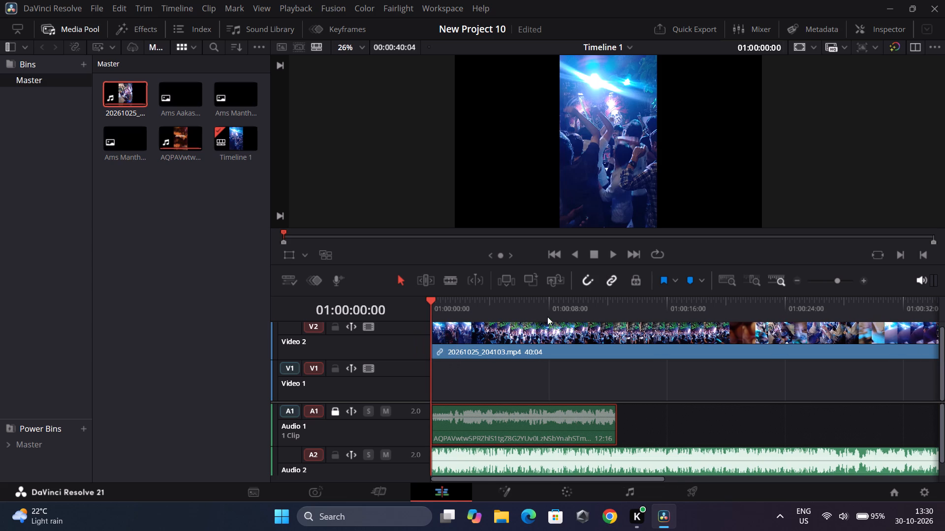
Set the project's timeline to vertical resolution, 1080 x 1920 HD, and save the project settings.
left_click(923, 492)
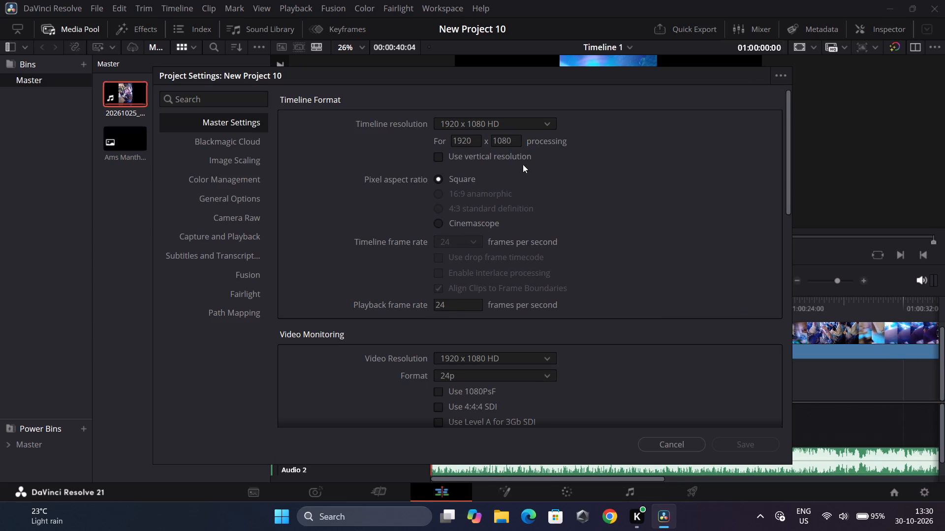
left_click(437, 154)
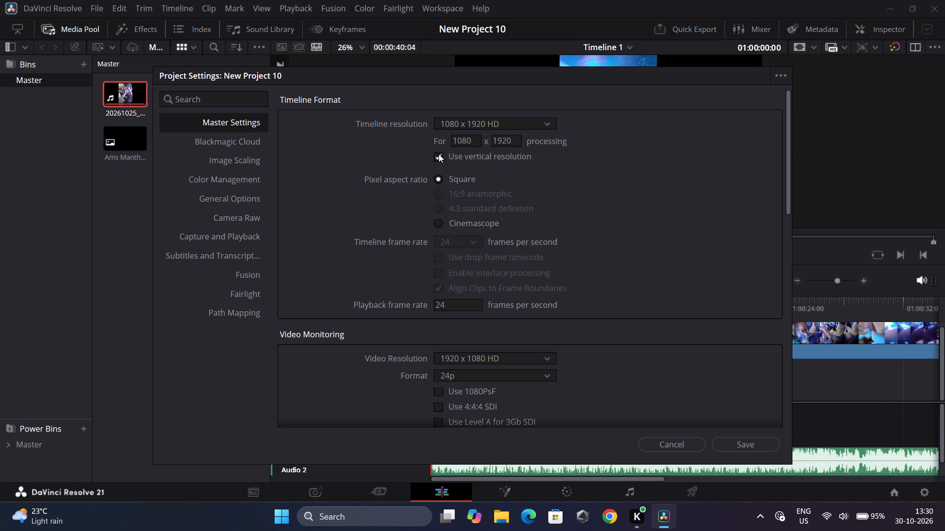
left_click(732, 444)
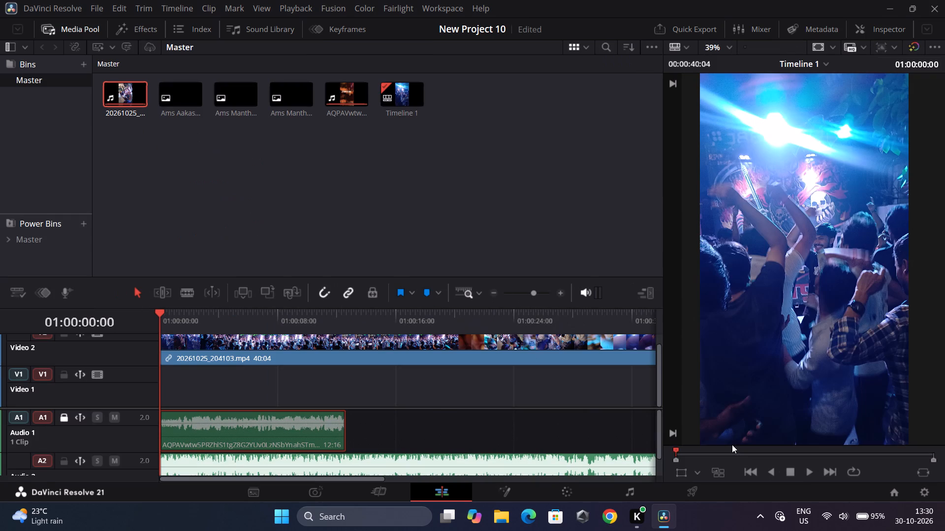
Preview the opening seconds, lock Video 2, and delete the 20261025_204103.mp4 clip's own audio from Audio 2.
key("space")
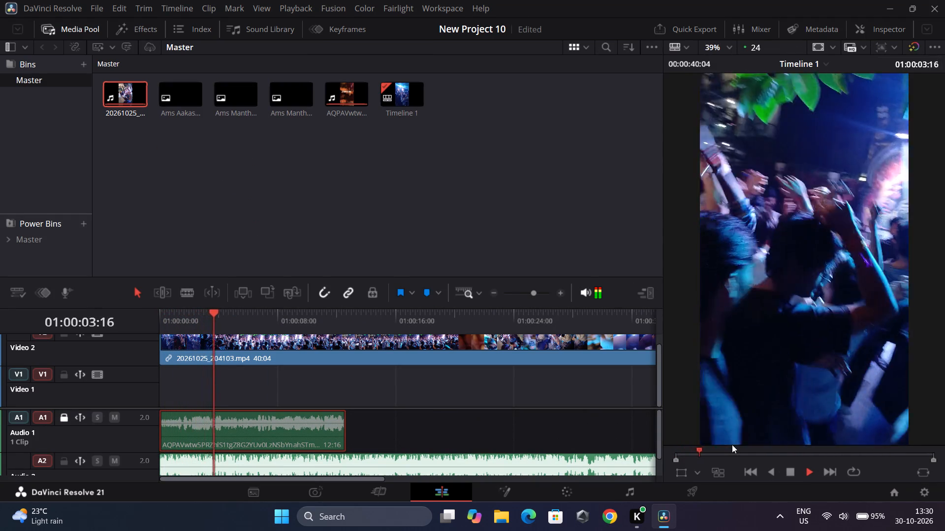
key("space")
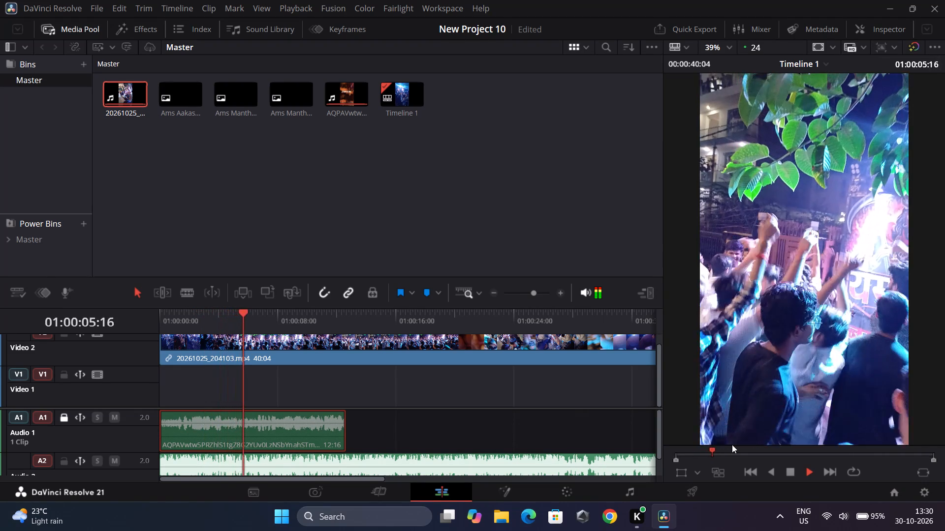
left_click(484, 463)
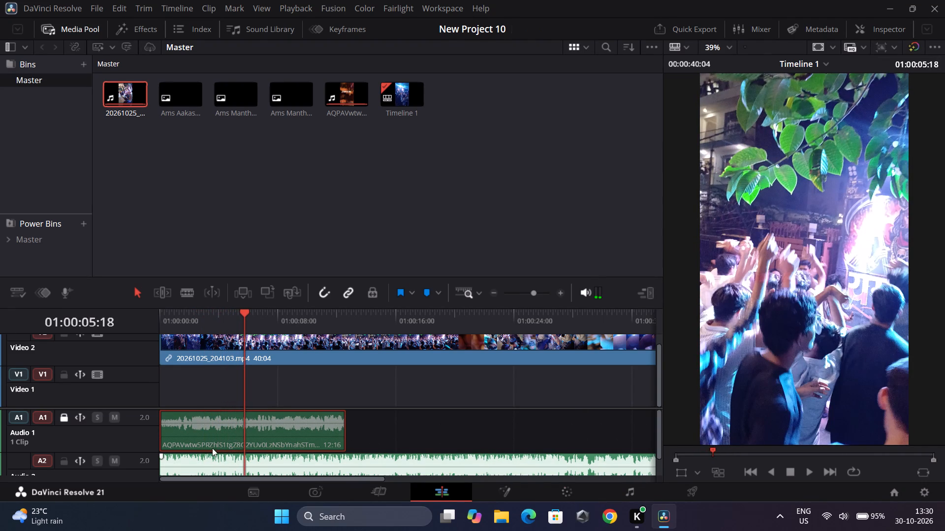
scroll(94, 352, "up", 1)
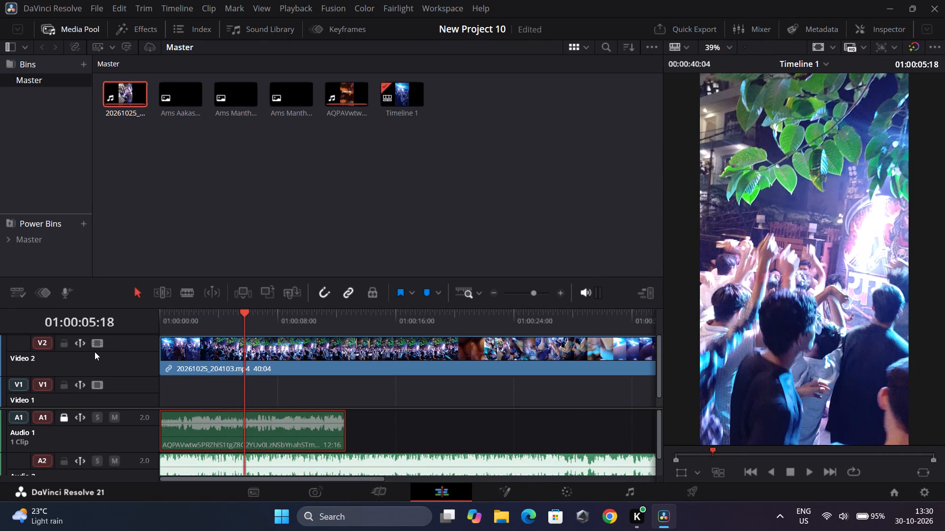
scroll(94, 352, "up", 1)
left_click(61, 345)
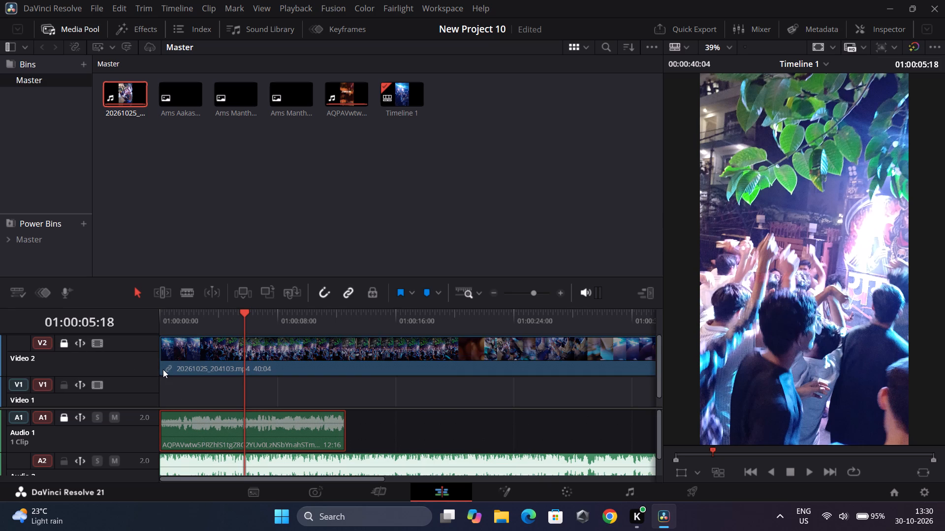
scroll(163, 369, "down", 2)
left_click(205, 460)
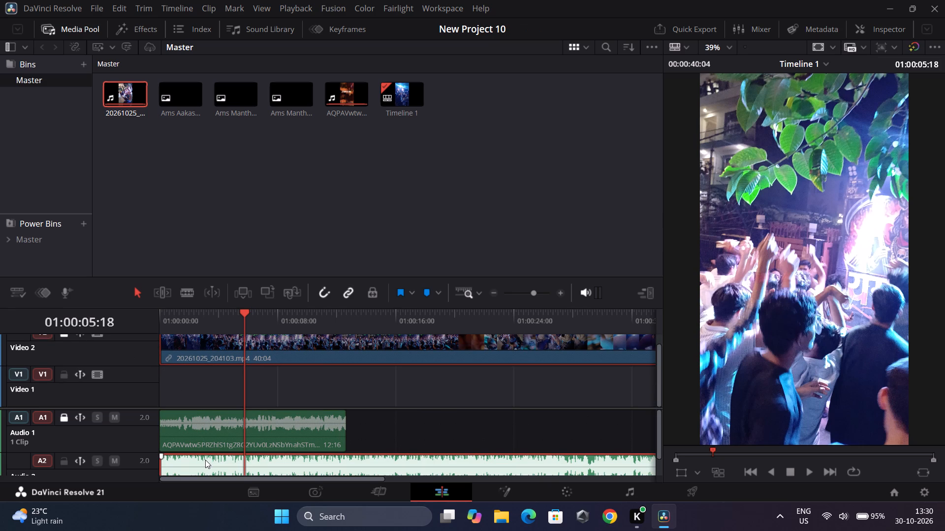
key("Delete")
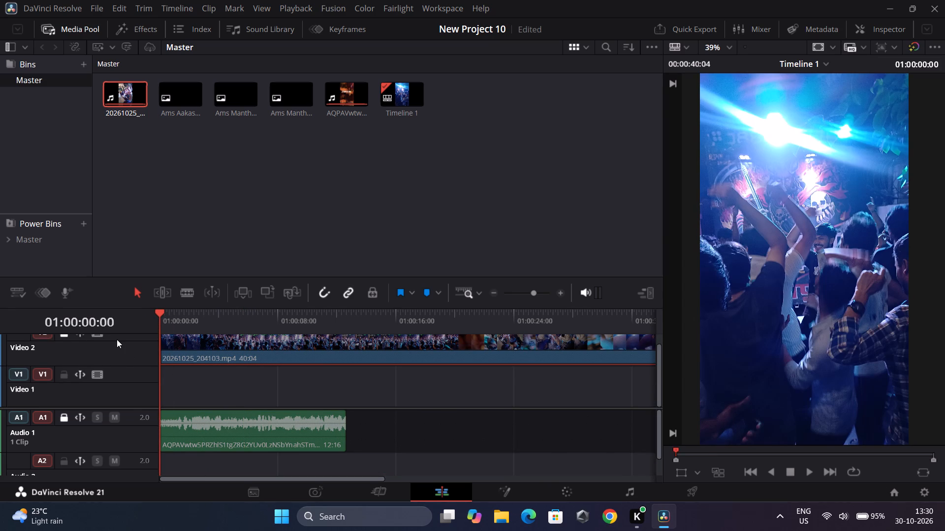
Unlock Video 2 and move the 20261025_204103.mp4 clip down to Video 1, keeping it at the timeline start.
scroll(119, 358, "up", 1)
left_click(62, 350)
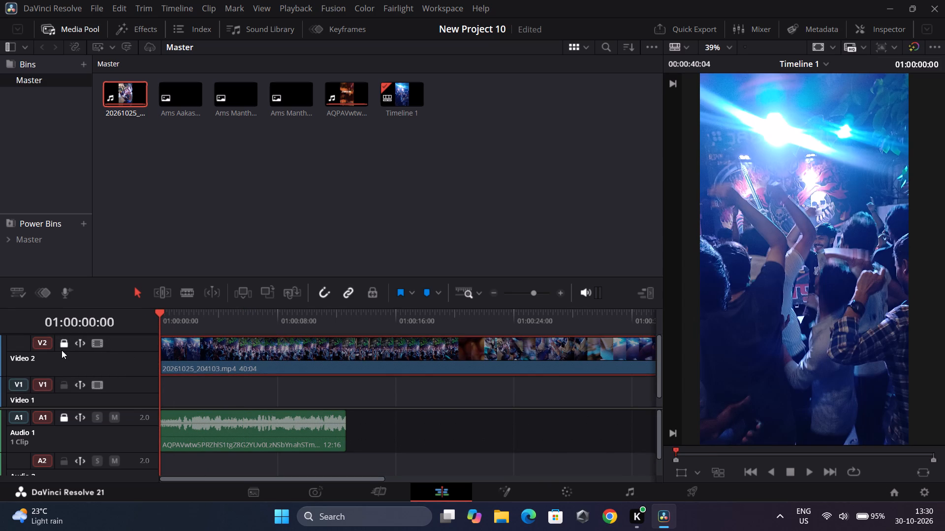
left_click(62, 342)
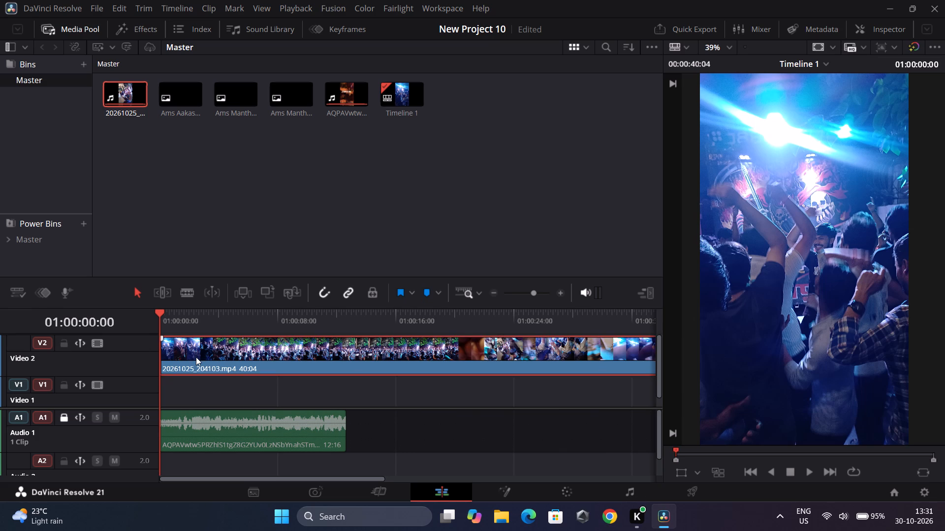
left_click_drag(196, 357, 193, 385)
Play the timeline from the start to review the concert clip against the Audio 1 soundtrack.
key("space")
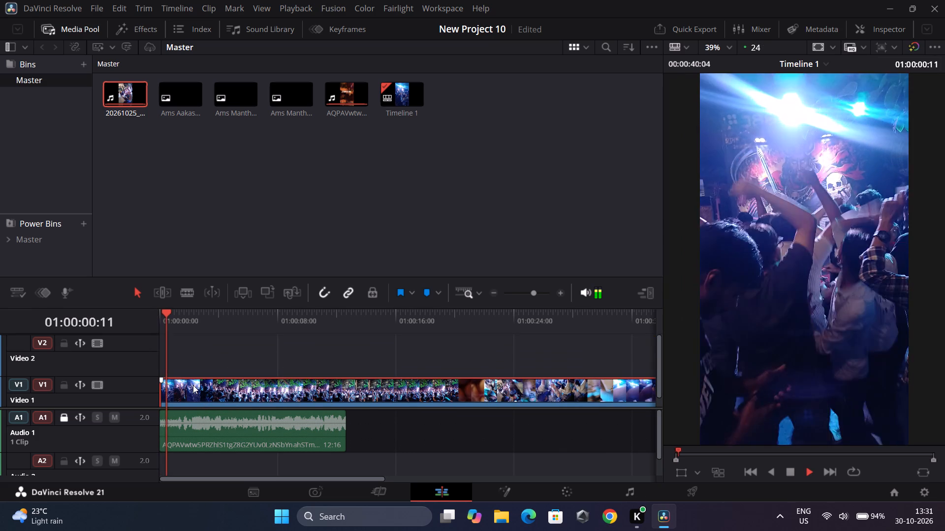
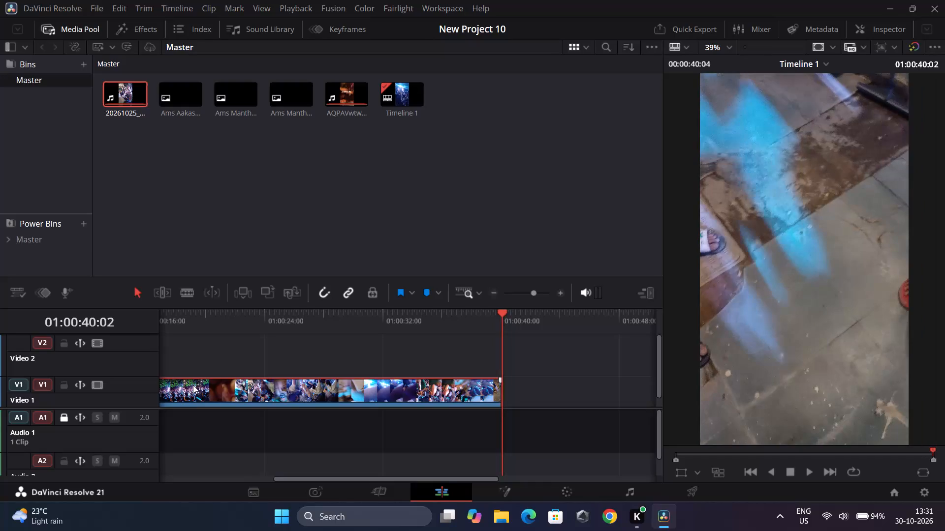
Split the concert clip on Video 1 near its end, at 01:00:39:12 and at 01:00:38:23.
key("Left")
key("Left")
key("Left")
key("Left")
key("Left")
key("Left")
key("Left")
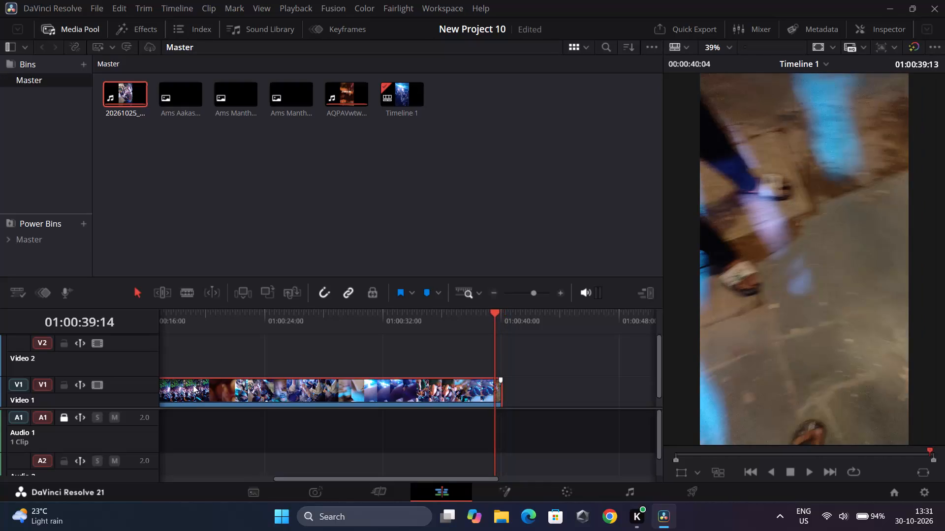
key("Left")
key("Left")
key("Left")
key("Left")
key("Left")
key("Left")
key("Left")
key("Left")
key("Left")
key("Left")
key("Left")
key("Left")
key("Left")
key("Left")
key("Left")
key("Left")
key("Left")
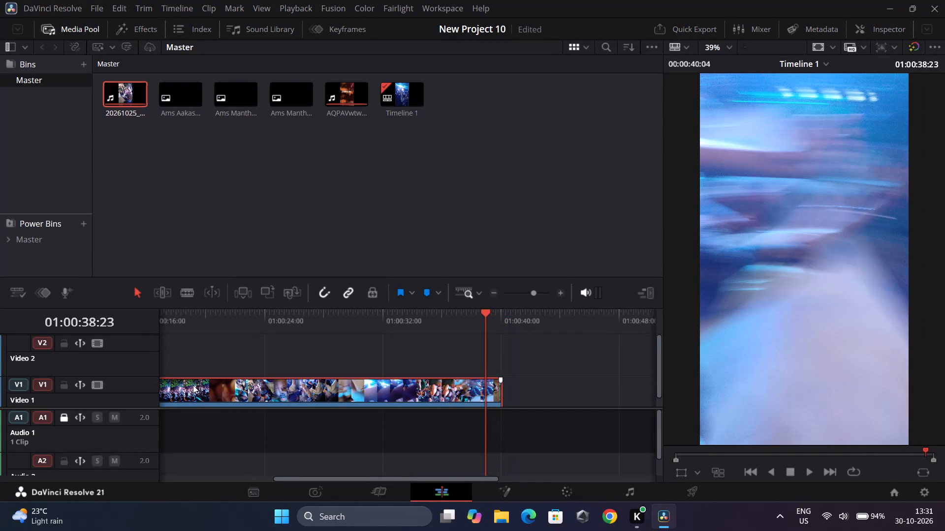
key("Right")
key("Right")
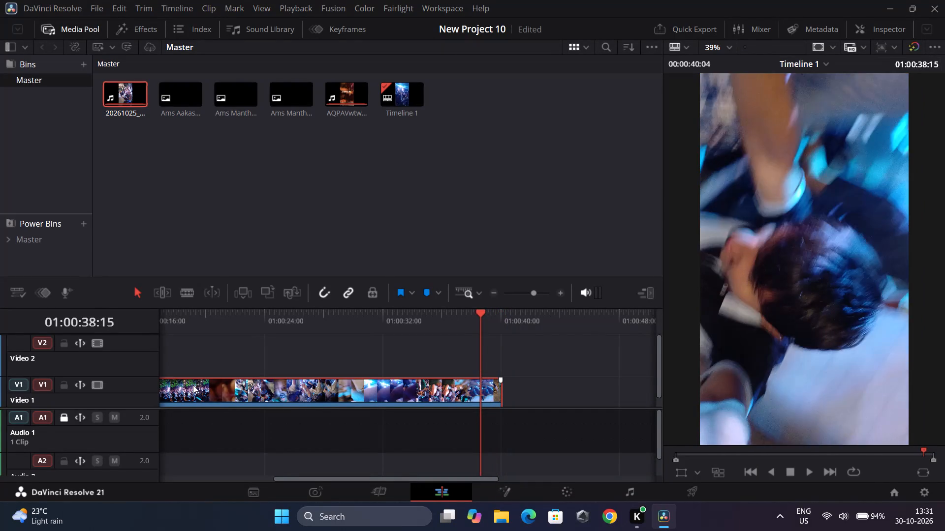
key("Right")
key("Right")
key("Right")
key("Right")
key("Right")
key("Right")
key("Right")
key("Right")
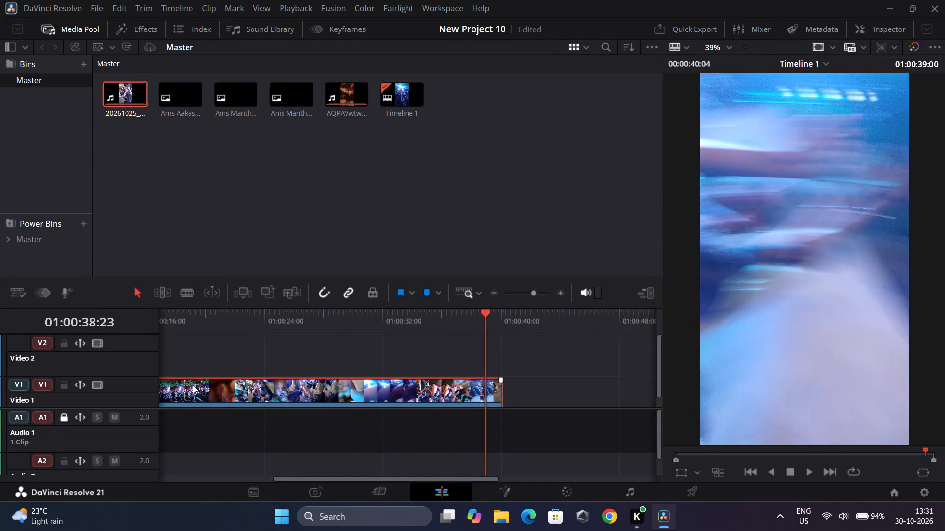
key("Right")
key("Right")
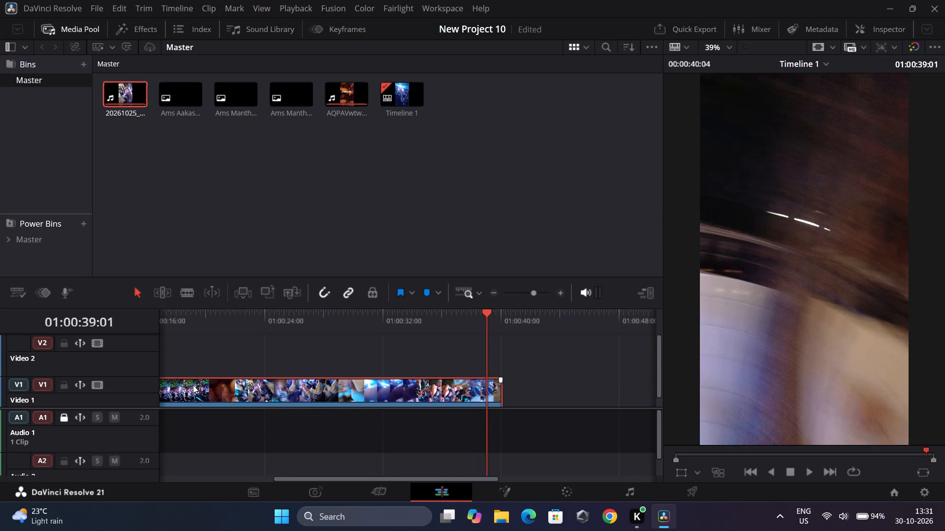
left_click(184, 285)
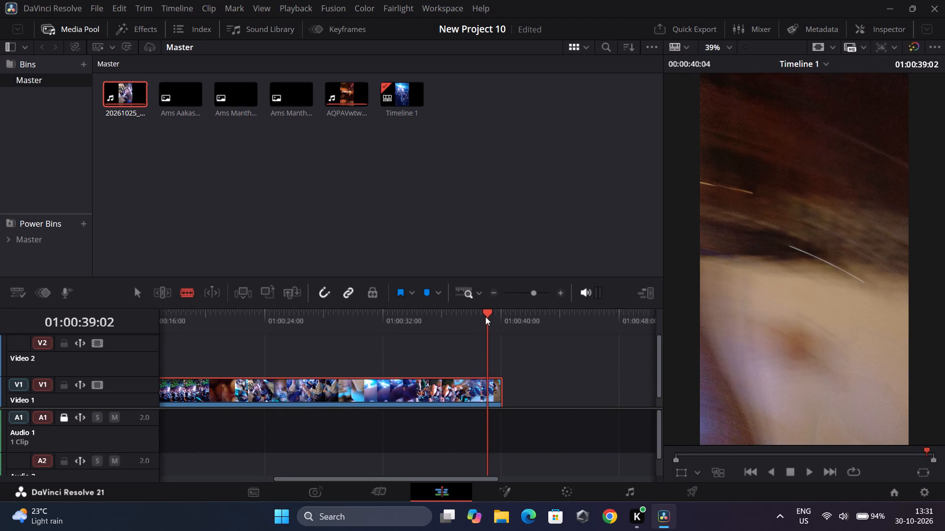
left_click(488, 345)
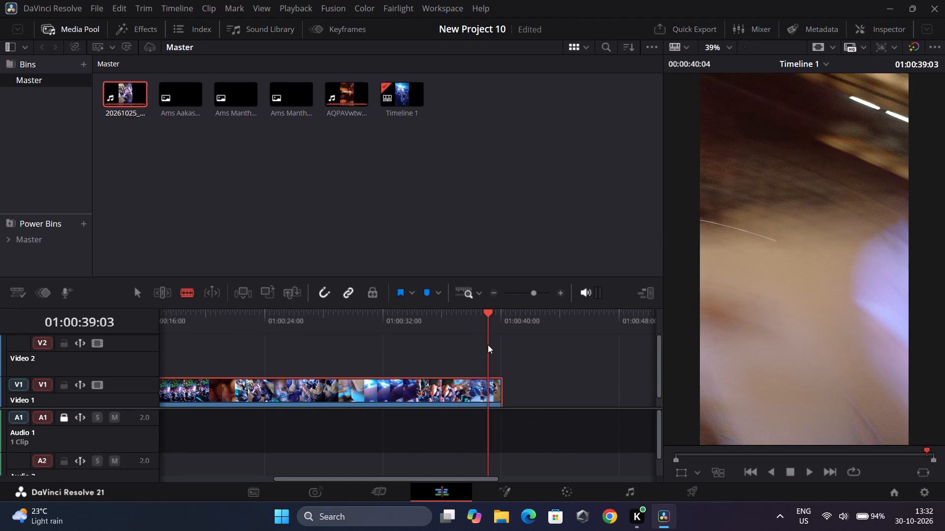
left_click(485, 344)
double_click(485, 344)
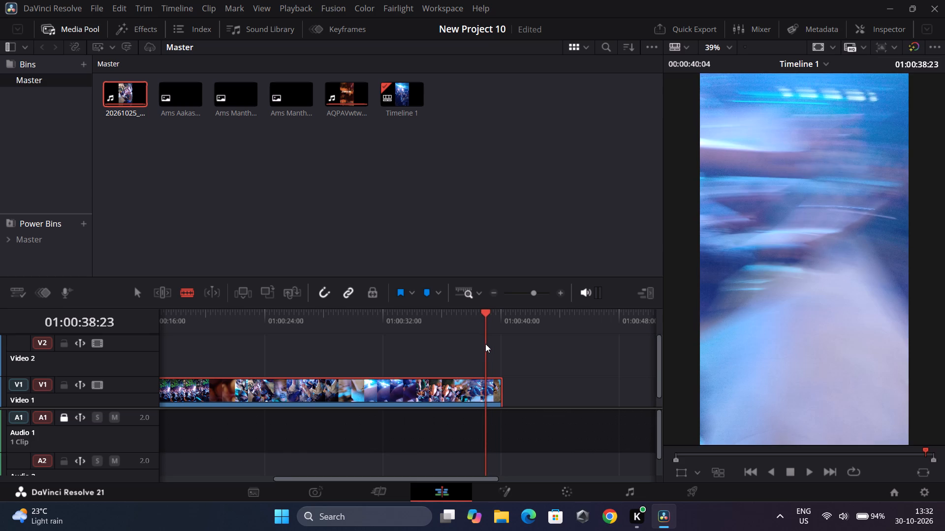
left_click_drag(494, 389, 484, 390)
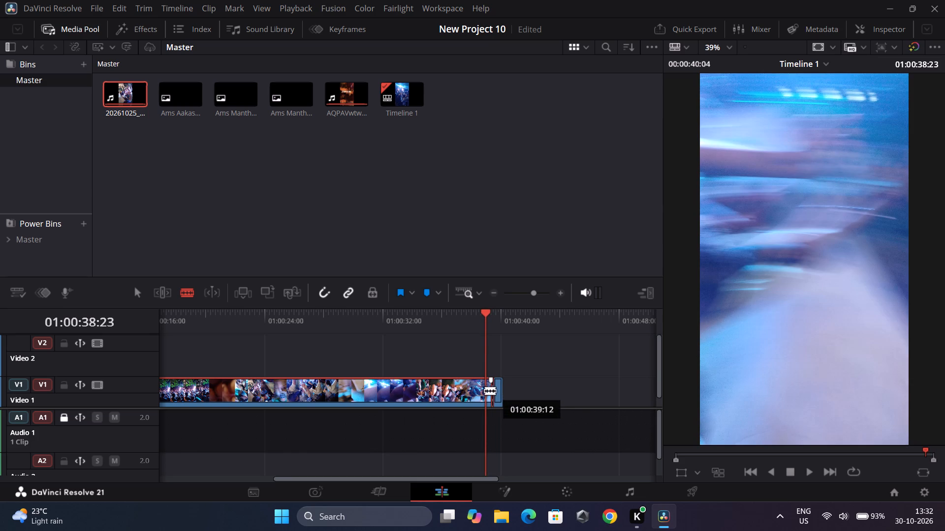
left_click_drag(484, 390, 483, 389)
left_click(483, 389)
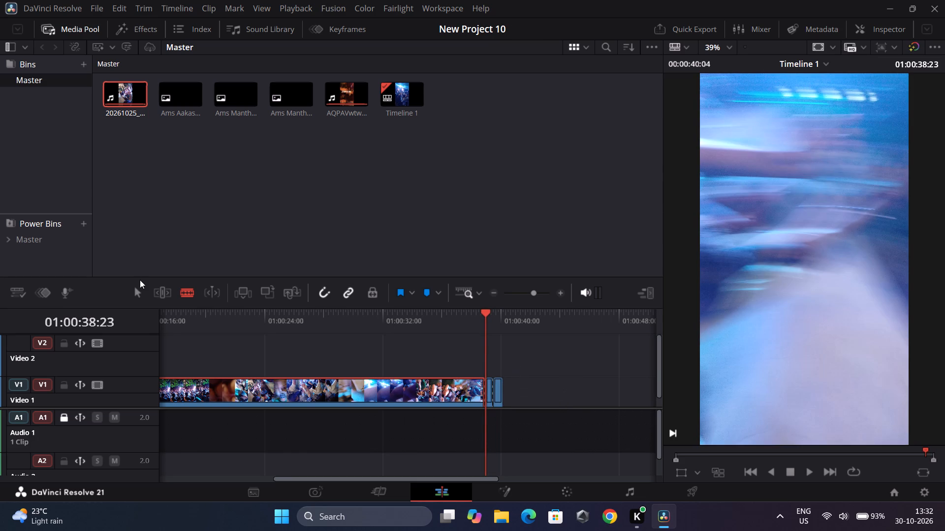
Delete the two short leftover pieces after 01:00:38:23 from the end of Video 1.
left_click(139, 293)
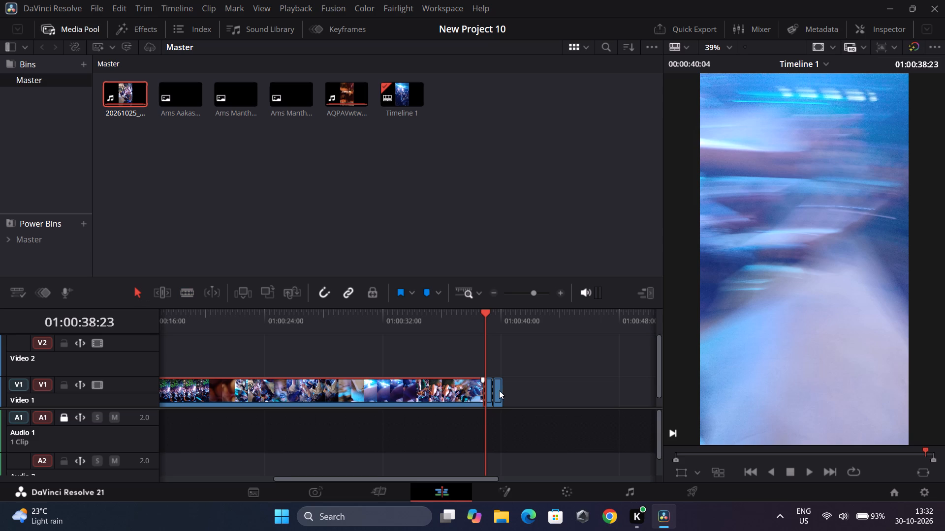
left_click(500, 390)
key("Delete")
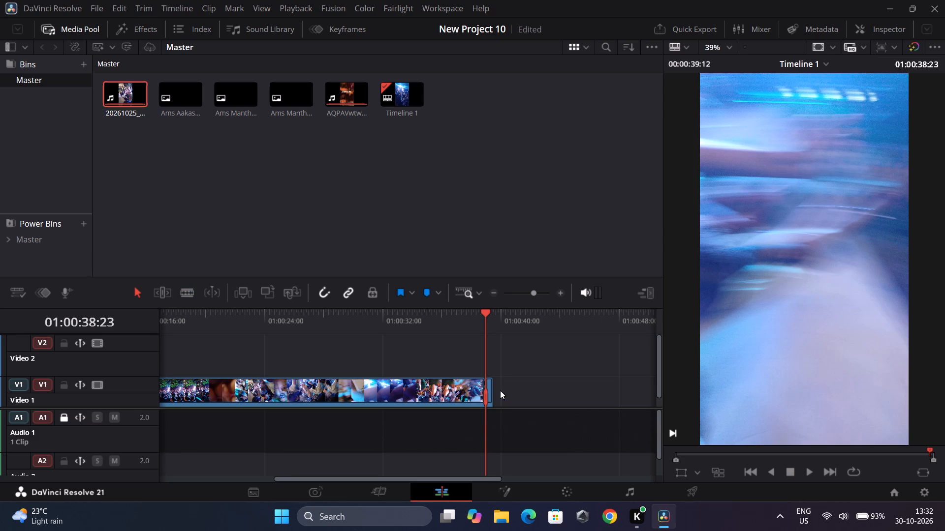
left_click(489, 388)
key("Delete")
Play the concert clip from about 01:00:28 to 01:00:35:21 to review its final section.
left_click_drag(486, 310, 321, 318)
key("space")
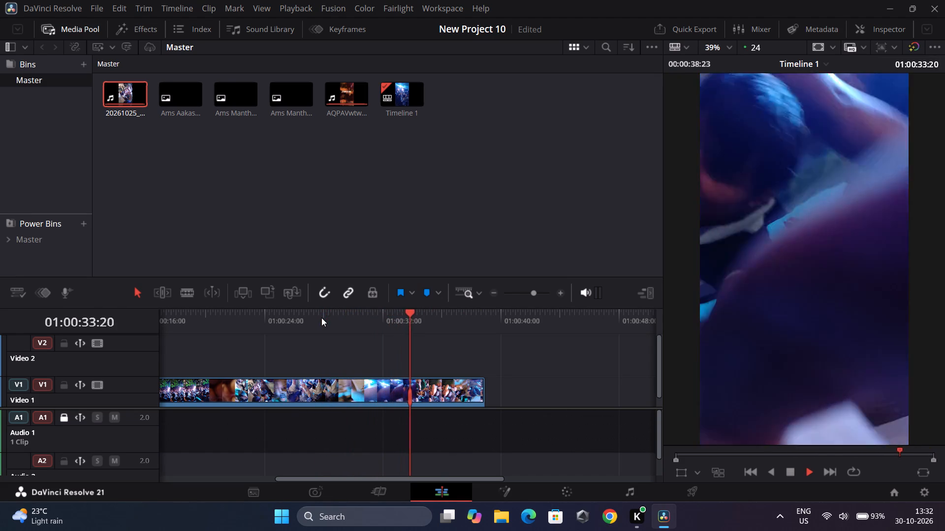
key("space")
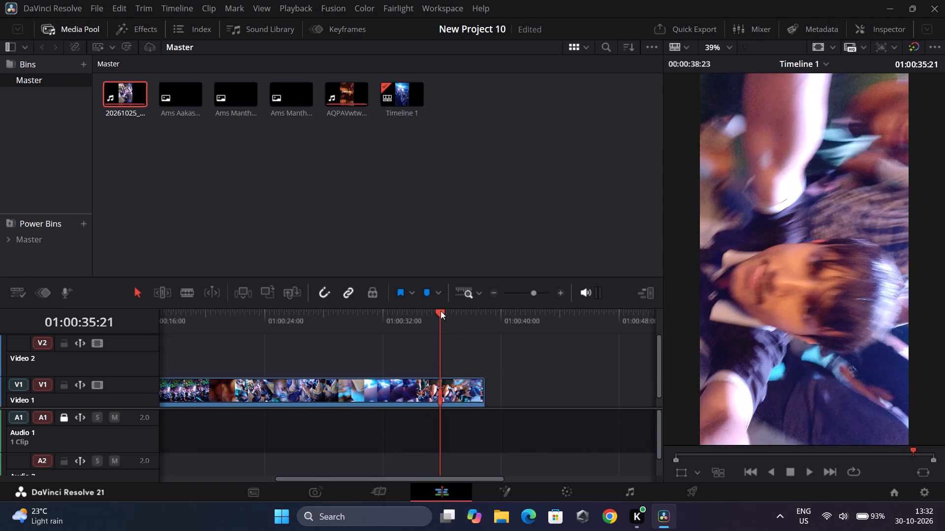
Step frame by frame through the clip's ending between 01:00:35:11 and 01:00:38:08 to examine the selfie shots and camera motion.
key("Left")
key("Left")
key("Left")
key("Left")
key("Left")
key("Left")
key("Left")
key("Left")
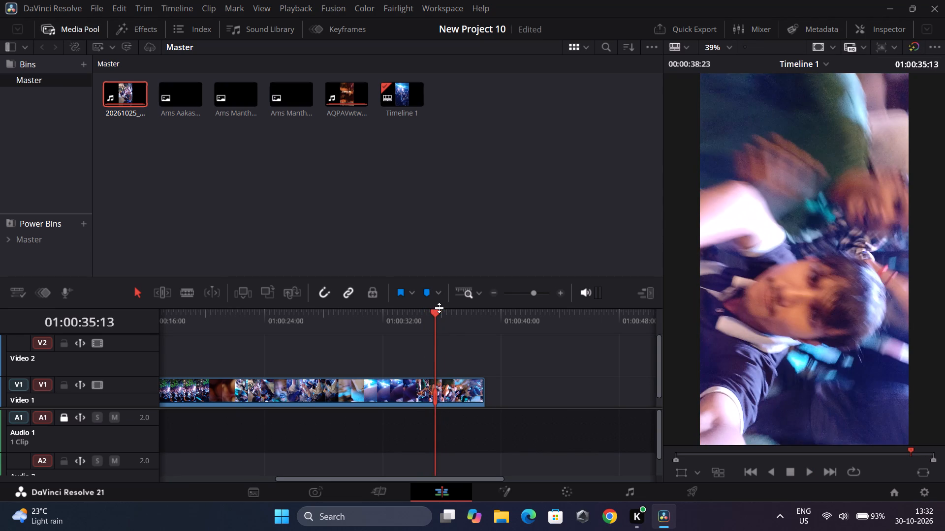
key("Left")
key("Left")
key("Right")
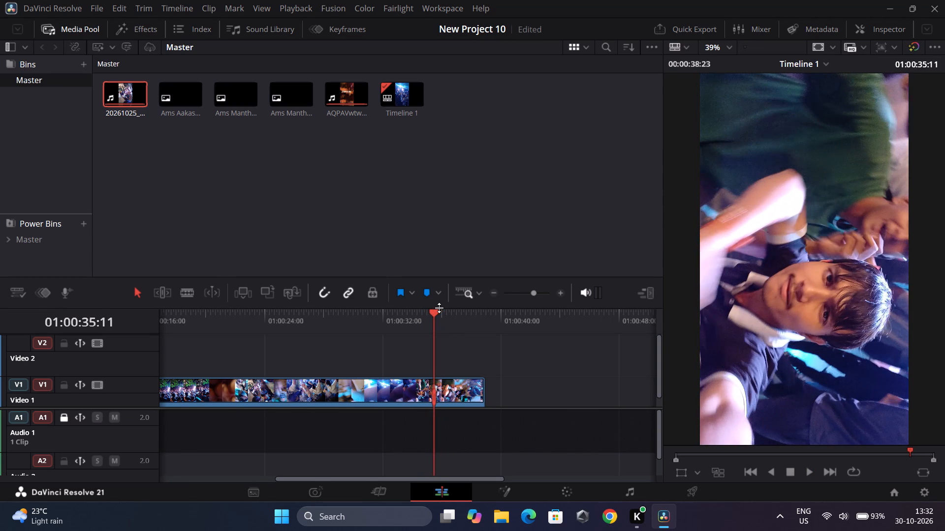
key("Right")
key("Right")
key("Right")
key("Right")
key("Right")
key("Right")
key("Right")
key("Right")
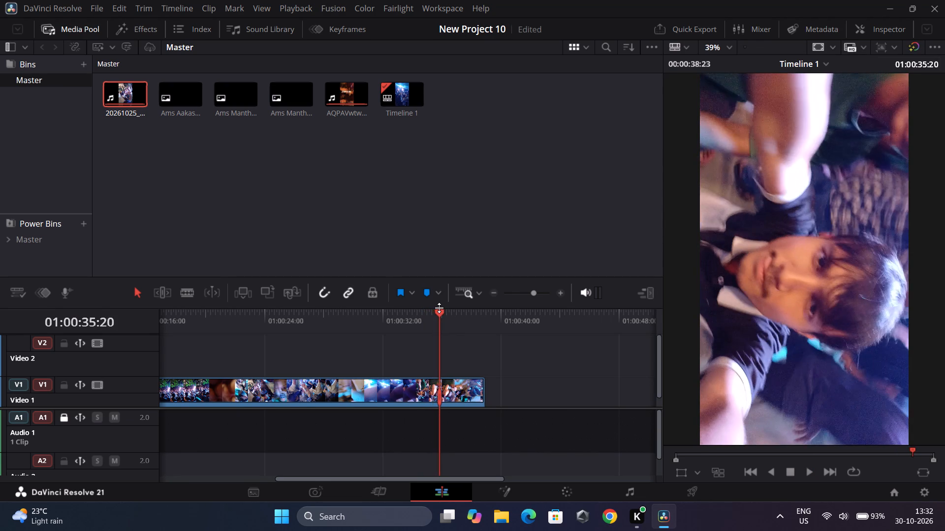
key("Right")
key("Right")
key("Right")
key("Right")
key("Right")
key("Right")
key("Right")
key("Right")
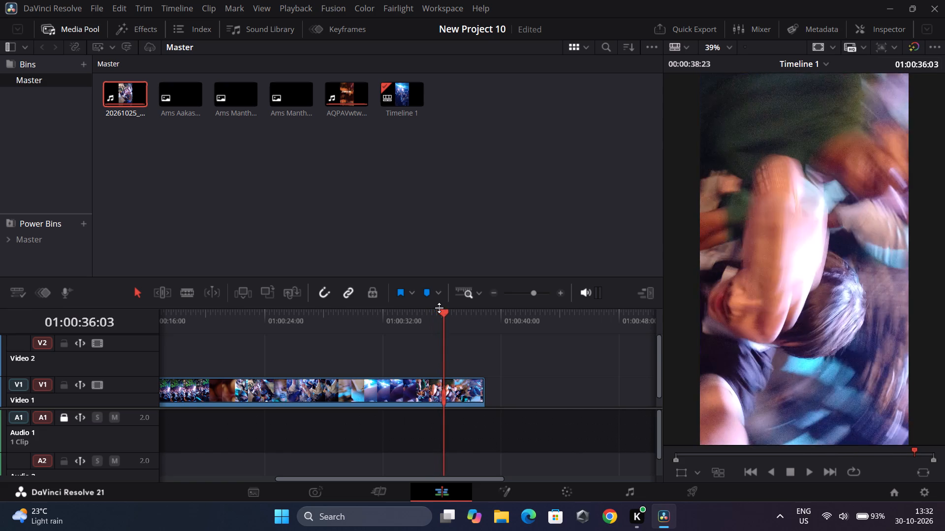
key("Right")
key("Right")
key("Right")
key("Right")
key("Right")
key("Right")
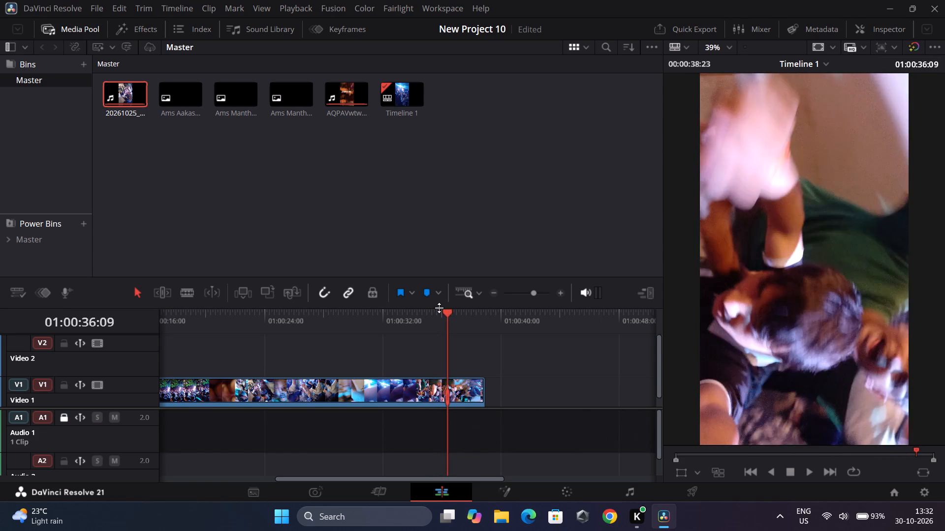
key("Right")
key("Right")
key("Right")
key("Right")
key("Right")
key("Right")
key("Right")
key("Right")
key("Right")
key("Right")
key("Right")
key("Right")
key("Right")
key("Right")
key("Right")
key("Right")
key("Right")
key("Right")
key("Right")
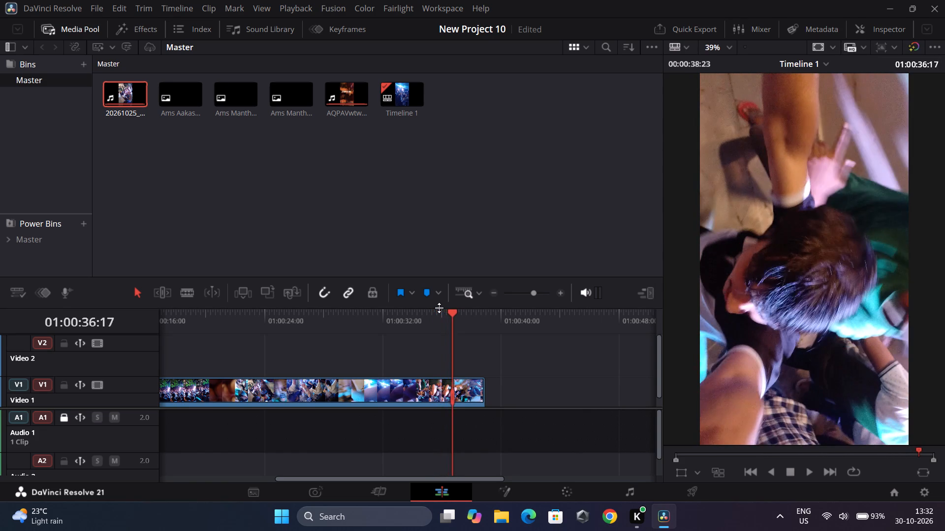
key("Right")
key("Right")
key("Right")
key("Right")
key("Right")
key("Right")
key("Right")
key("Right")
key("Right")
key("Right")
key("Right")
key("Right")
key("Right")
key("Right")
key("Right")
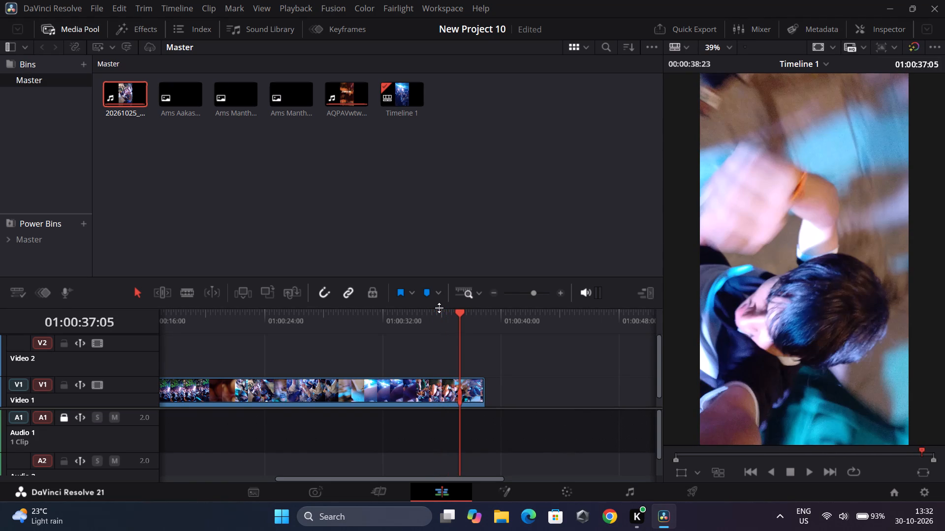
key("Right")
key("Right")
key("Right")
key("Right")
key("Right")
key("Right")
key("Right")
key("Right")
key("Right")
key("Right")
key("Right")
key("Right")
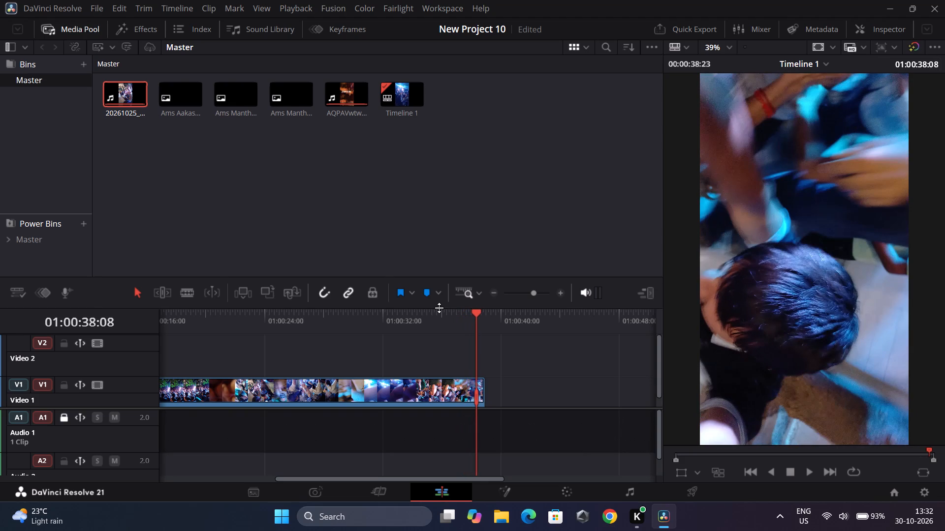
key("Right")
Step back frame by frame from 01:00:38:08 to 01:00:33:08, examining the footage before the selfie shots.
key("Left")
key("Left")
key("Left")
key("Left")
key("Left")
key("Left")
key("Left")
key("Left")
key("Left")
key("Left")
key("Left")
key("Left")
key("Left")
key("Left")
key("Left")
key("Left")
key("Left")
key("Left")
key("Left")
key("Left")
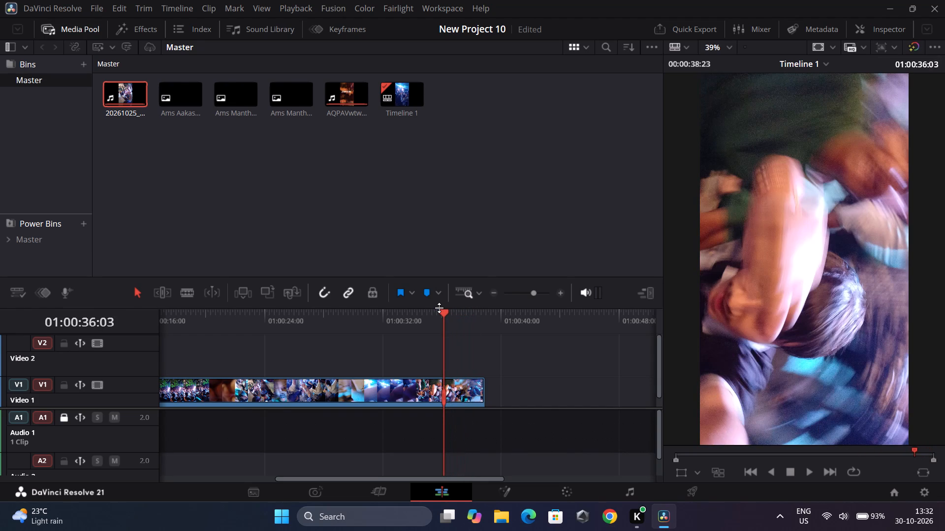
key("Left")
key("Left")
key("Left")
key("Left")
key("Left")
key("Left")
key("Left")
key("Left")
key("Left")
key("Left")
key("Left")
key("Left")
key("Left")
key("Left")
key("Left")
key("Left")
key("Left")
key("Left")
key("Left")
key("Left")
key("Left")
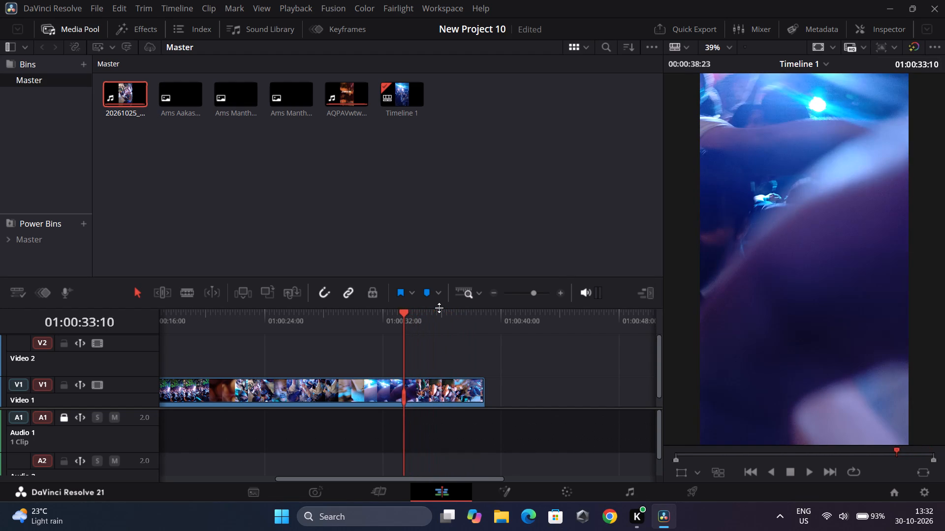
key("Left")
key("Left")
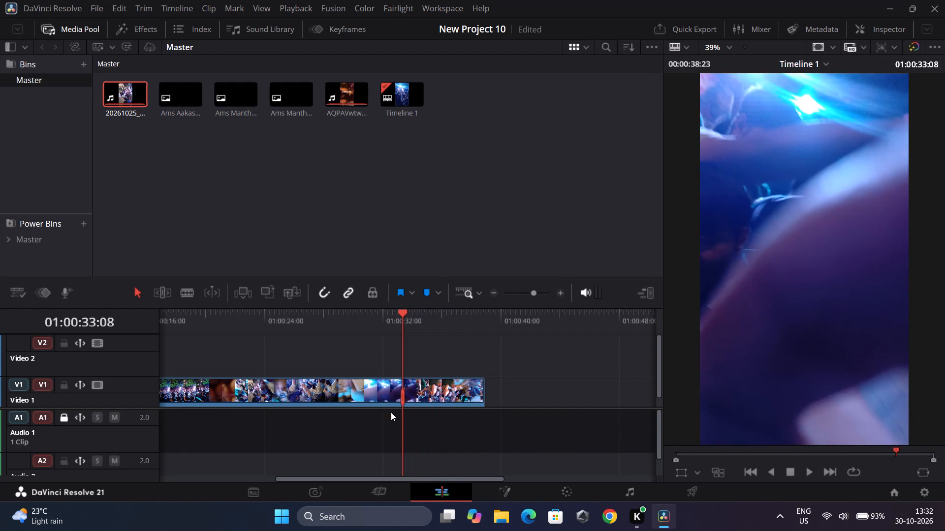
Set the Retime Process of the concert clip on Video 1 to Optical Flow, leaving Motion Estimation at Project Settings.
left_click(396, 399)
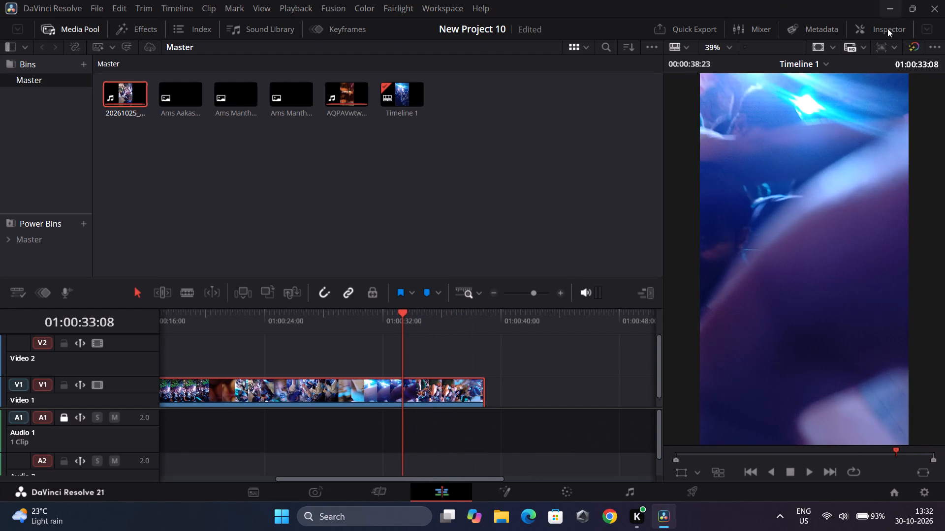
left_click(887, 29)
scroll(786, 223, "down", 1)
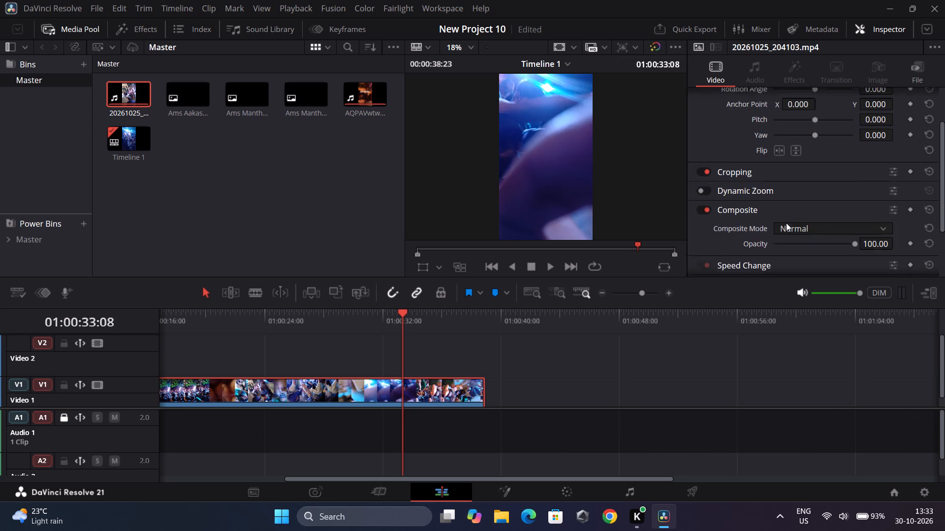
scroll(786, 223, "down", 3)
left_click(769, 226)
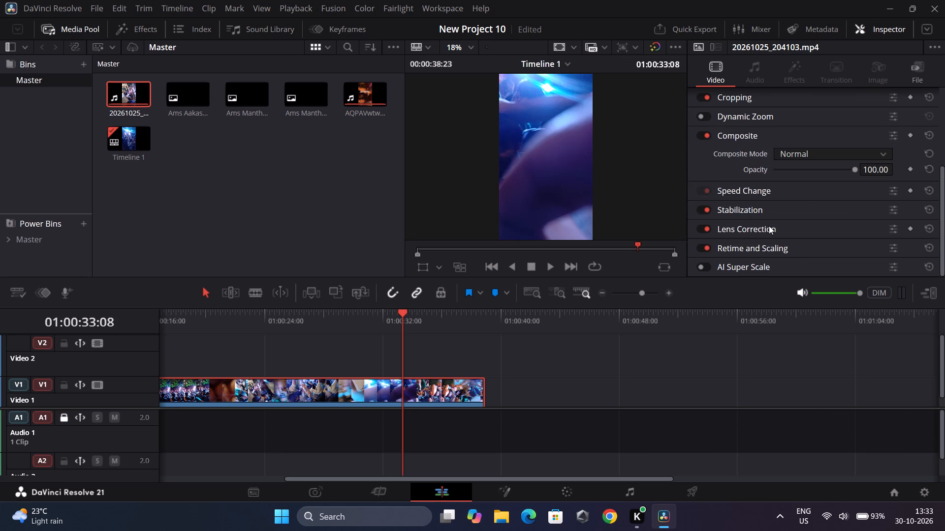
left_click(769, 226)
left_click(773, 246)
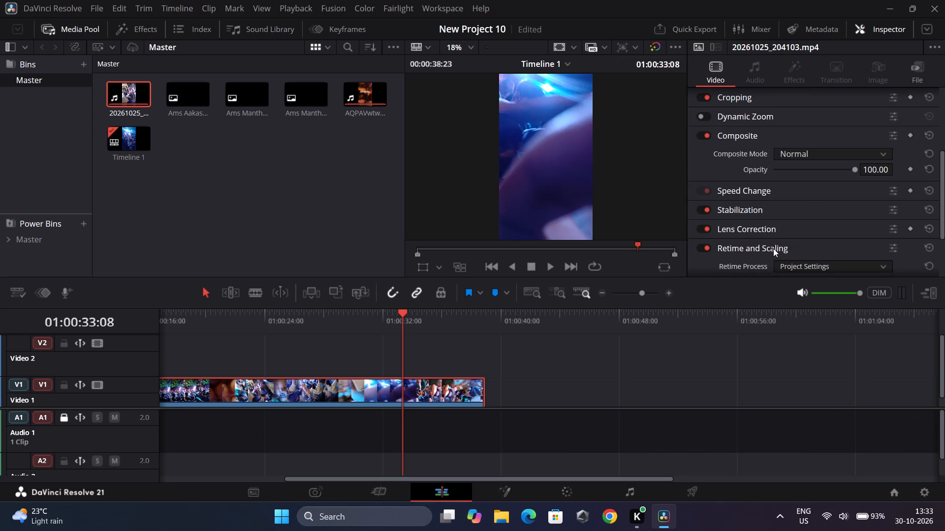
scroll(770, 244, "down", 1)
left_click(808, 185)
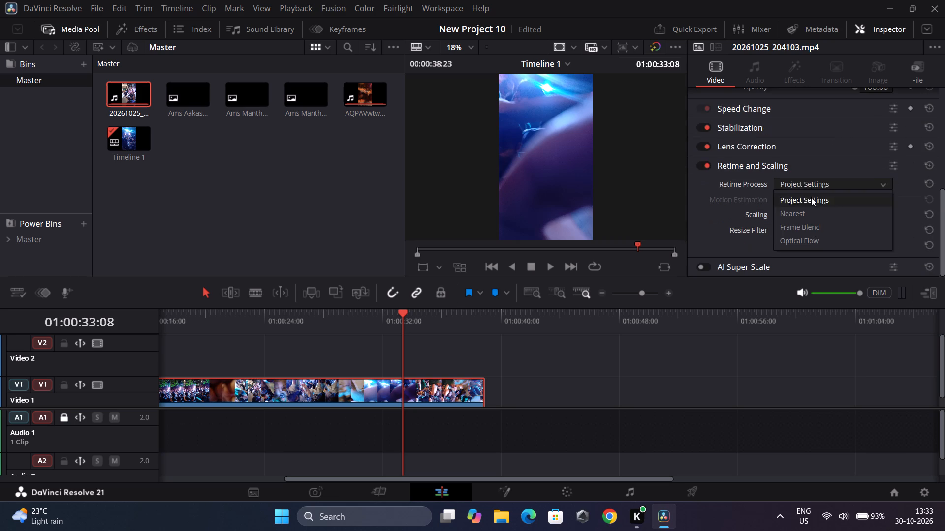
left_click(814, 244)
left_click(813, 191)
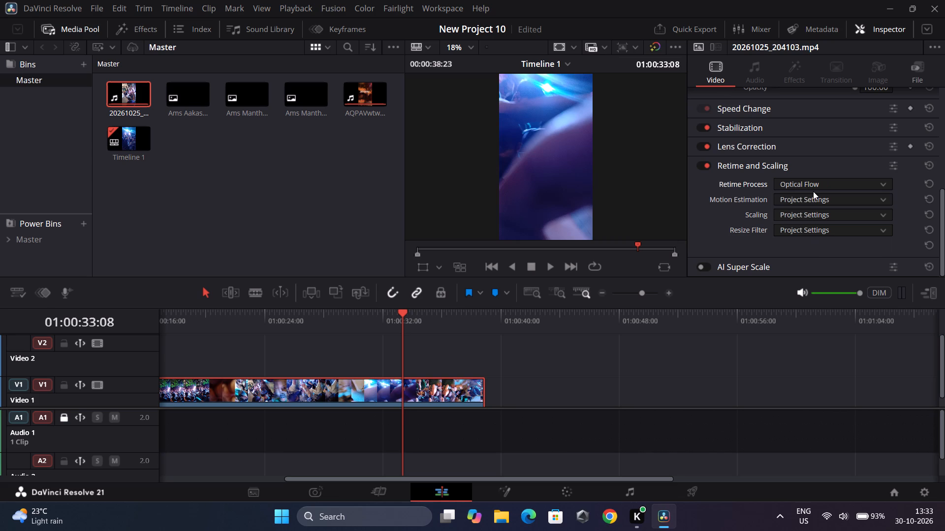
left_click(814, 193)
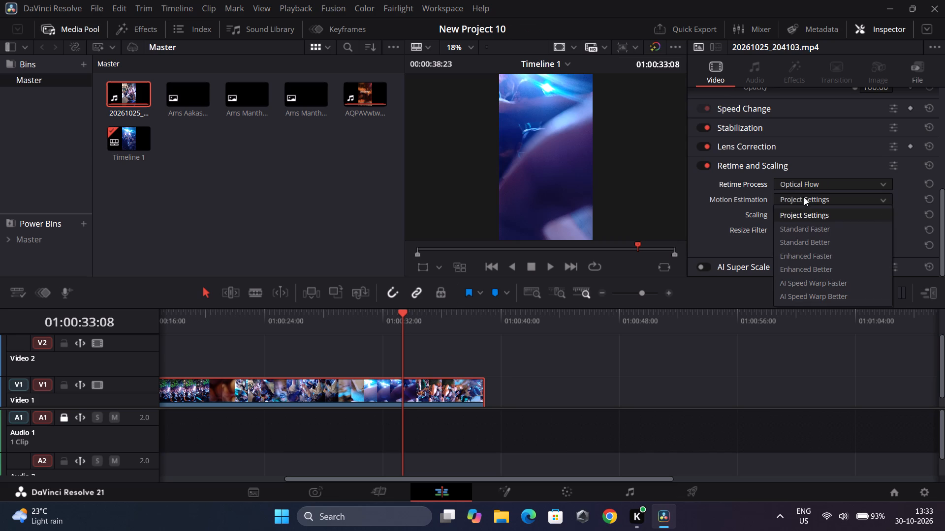
left_click(744, 205)
Play the concert clip from 01:00:33:08 to its end to check the motion with Optical Flow.
key("space")
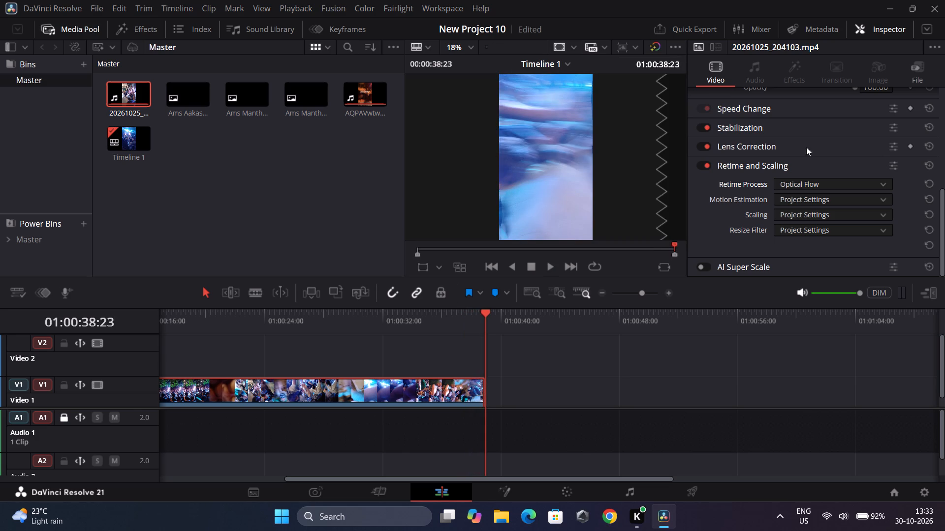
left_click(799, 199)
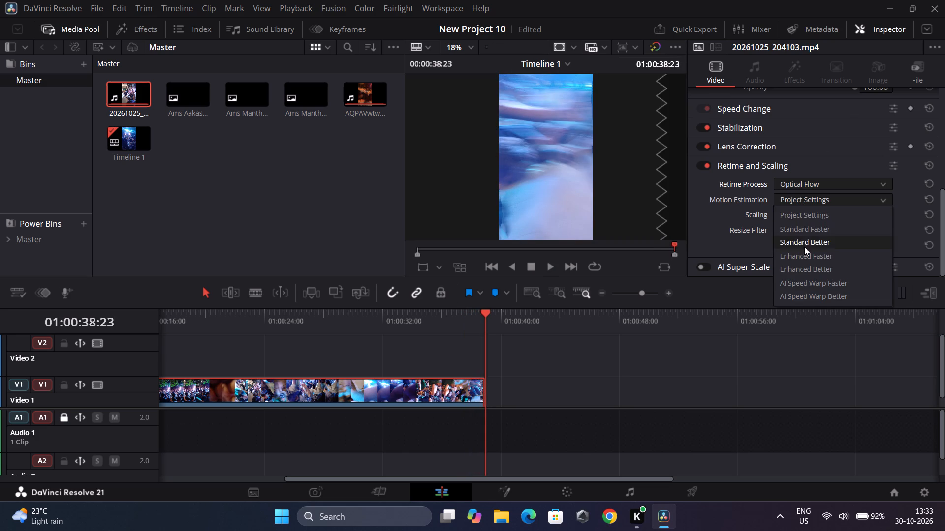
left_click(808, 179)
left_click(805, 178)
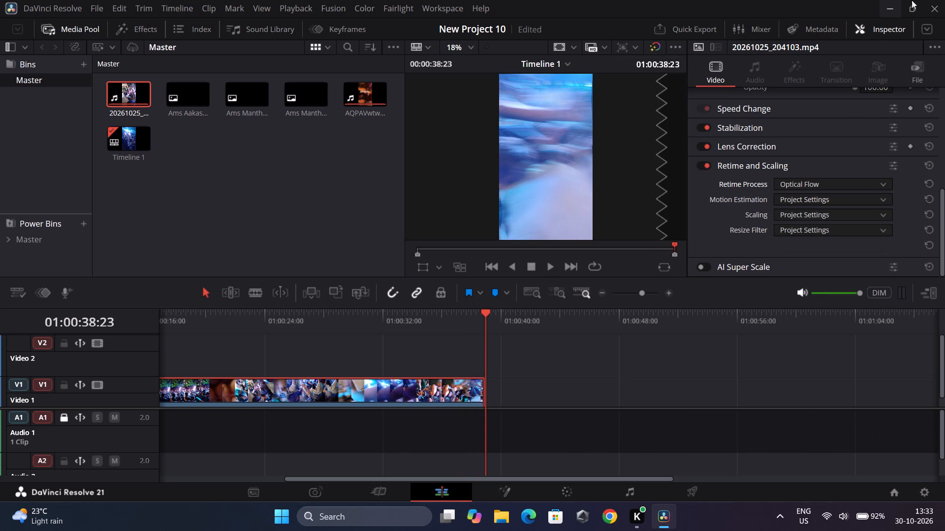
Close the Inspector, move the playhead to 01:00:32:07, and enlarge the timeline viewer in width and height.
left_click(877, 33)
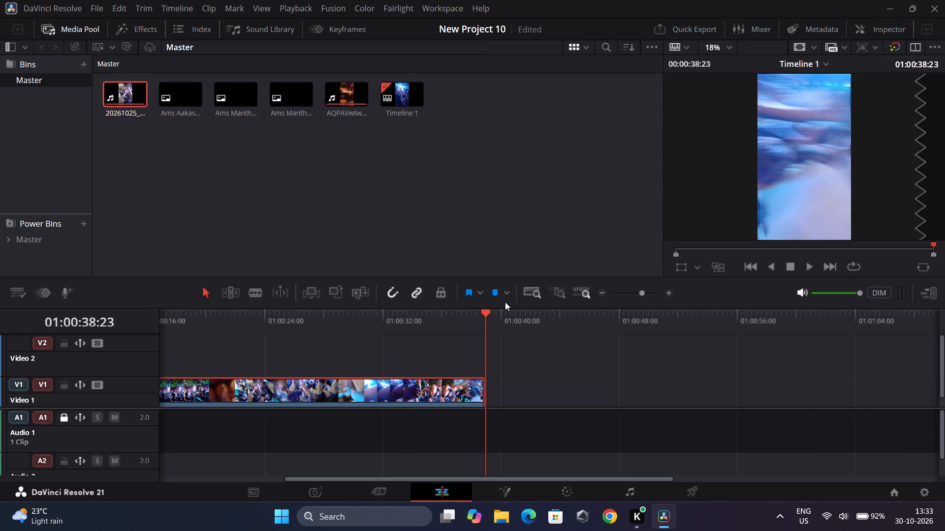
left_click_drag(489, 313, 387, 320)
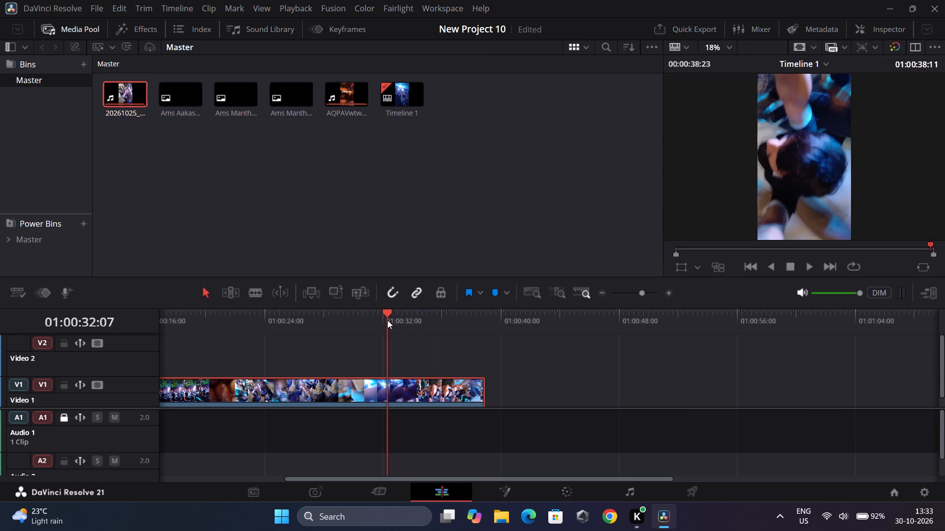
left_click_drag(661, 145, 666, 142)
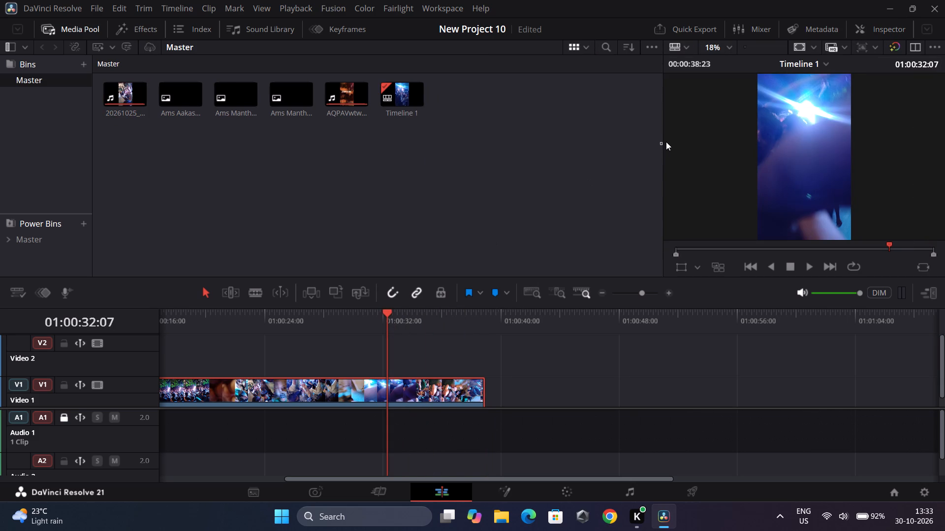
left_click_drag(666, 142, 665, 144)
left_click_drag(664, 144, 661, 144)
left_click_drag(661, 144, 554, 163)
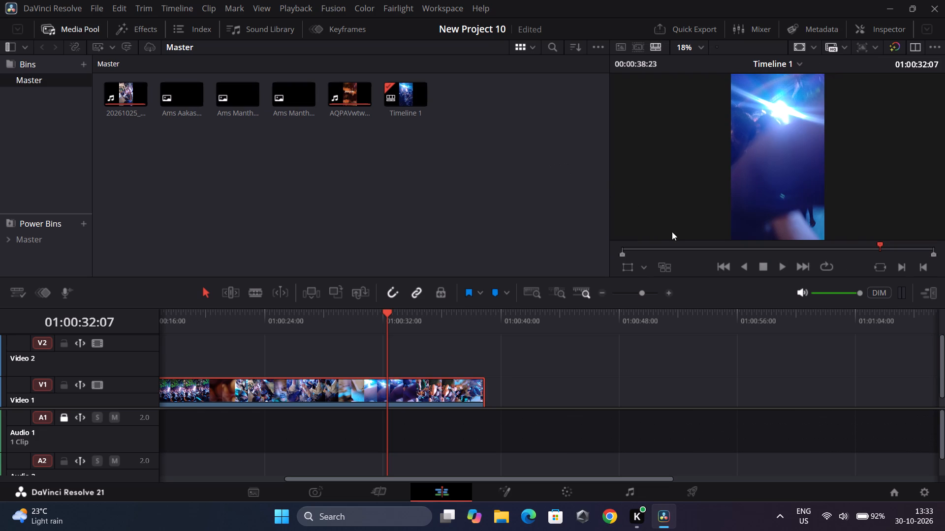
left_click_drag(692, 277, 697, 302)
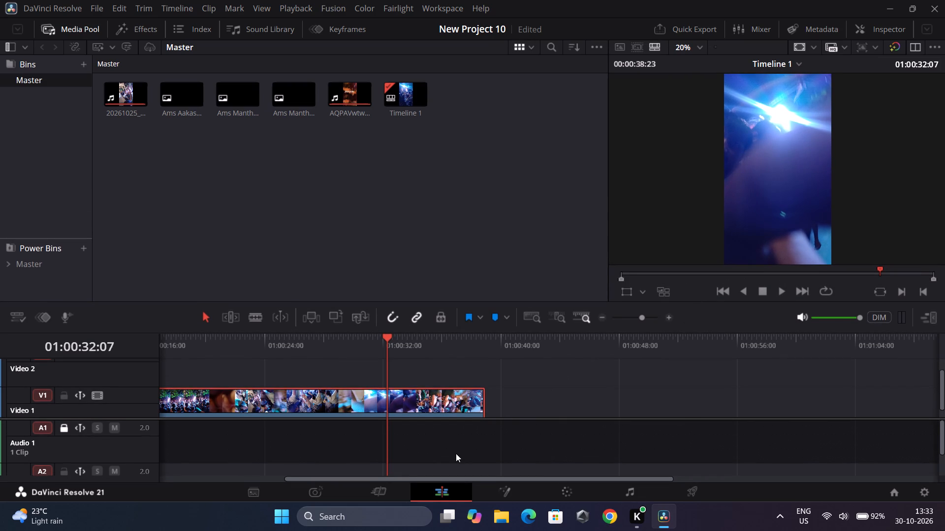
Play the concert clip from about 01:00:27 and stop at 01:00:35:11 to review that section in the enlarged viewer.
scroll(456, 453, "down", 1)
left_click_drag(386, 336, 313, 339)
key("space")
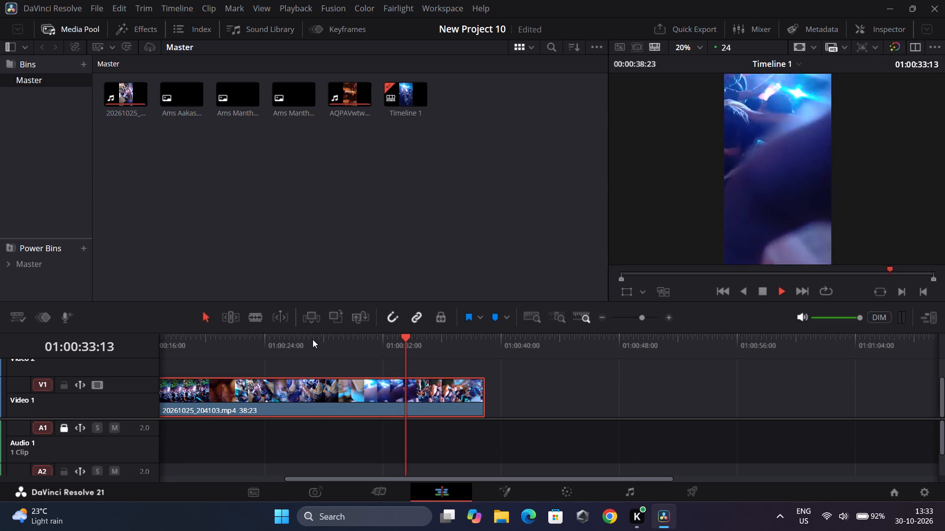
key("space")
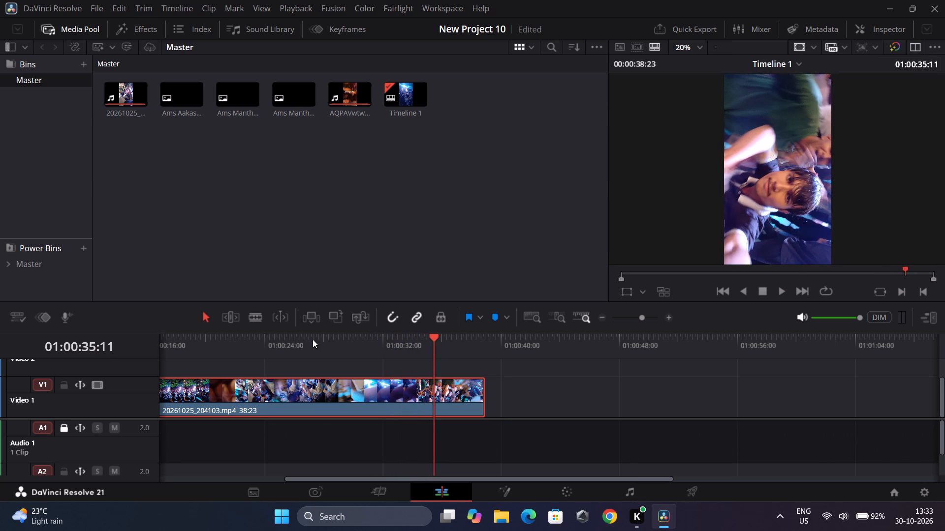
Step frame by frame through the blurred section around 01:00:34 and split the concert clip on Video 1 at 01:00:34:11.
key("Left")
key("Left")
key("Left")
key("Left")
key("Left")
key("Left")
key("Left")
key("Left")
key("Left")
key("Left")
key("Left")
key("Left")
key("Left")
key("Left")
key("Left")
key("Left")
key("Left")
key("Left")
key("Left")
key("Left")
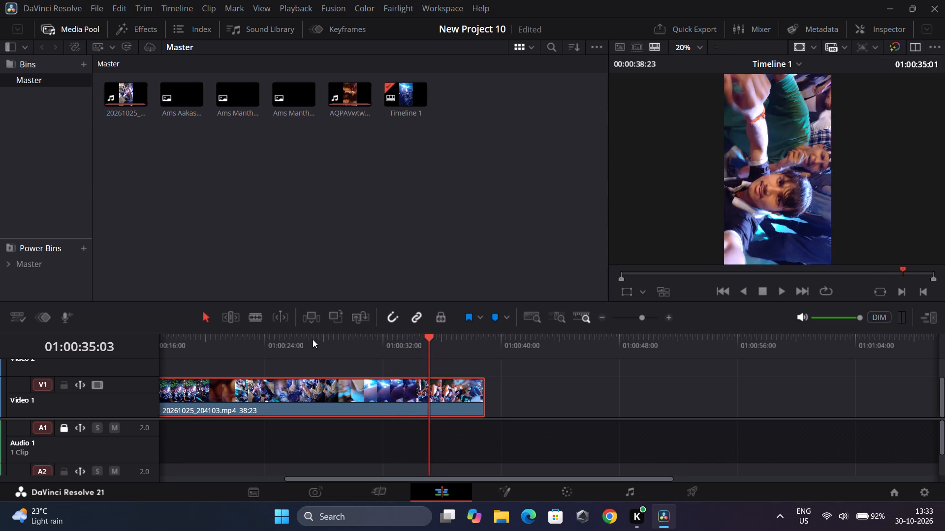
key("Left")
key("Left")
key("Left")
key("Left")
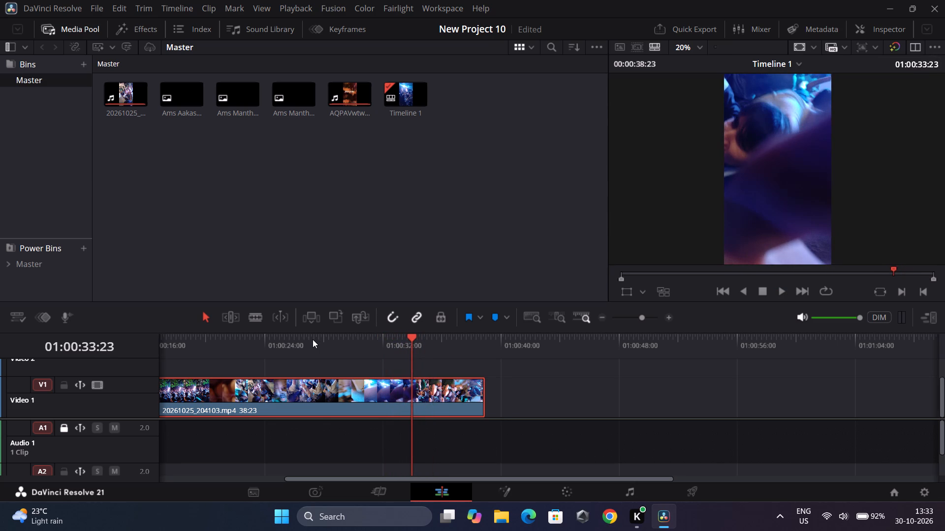
key("Left")
key("Right")
key("Right")
key("Right")
key("Right")
key("Right")
key("Right")
key("Right")
key("Right")
key("Right")
key("Right")
key("Right")
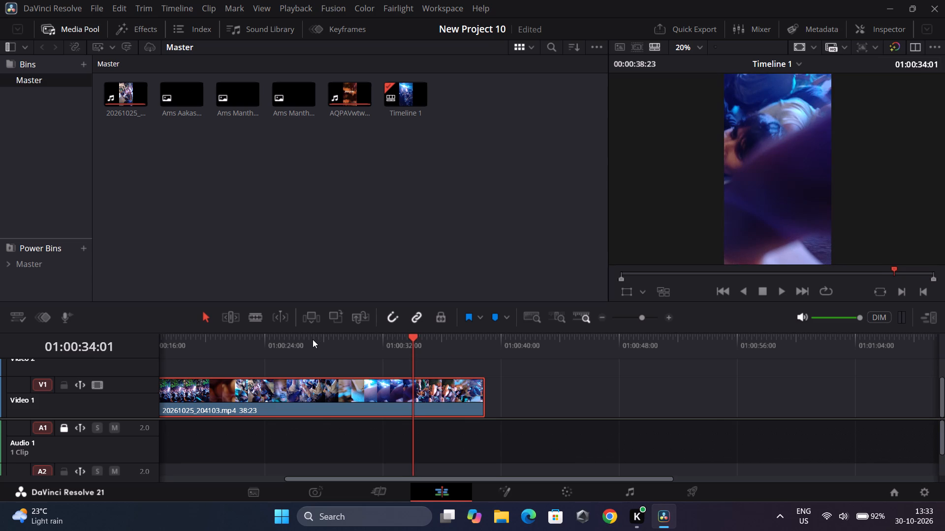
key("Right")
key("Right")
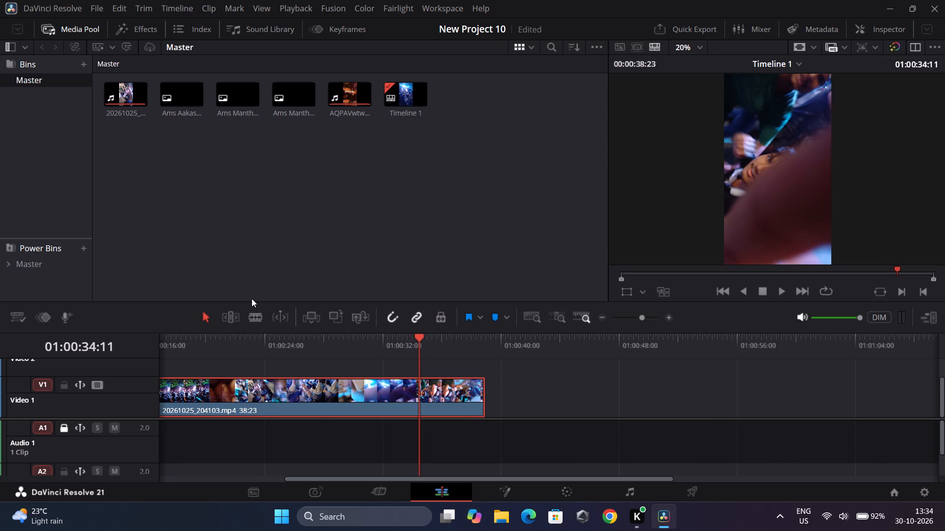
left_click(255, 316)
left_click(417, 391)
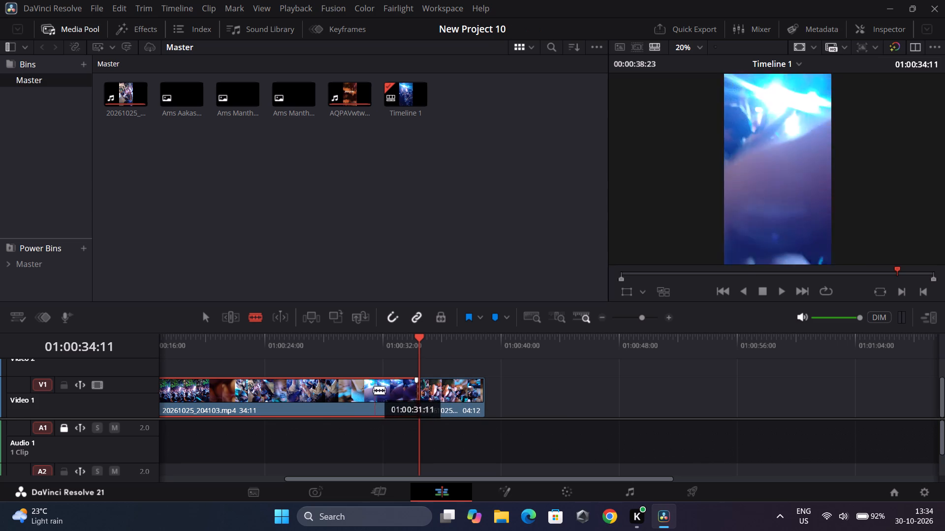
Split the concert clip at 01:00:28:23 and ripple-delete the section between that cut and the one at 01:00:34:11.
left_click(338, 395)
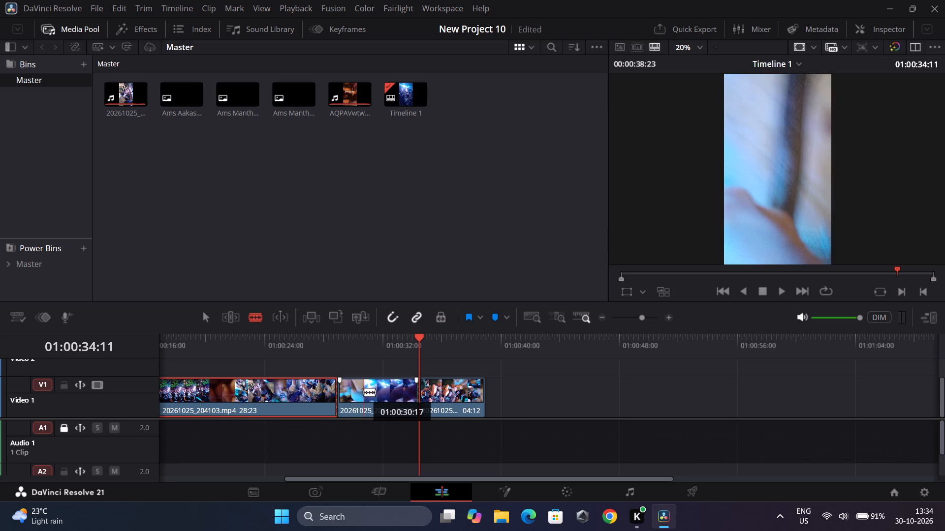
left_click(209, 318)
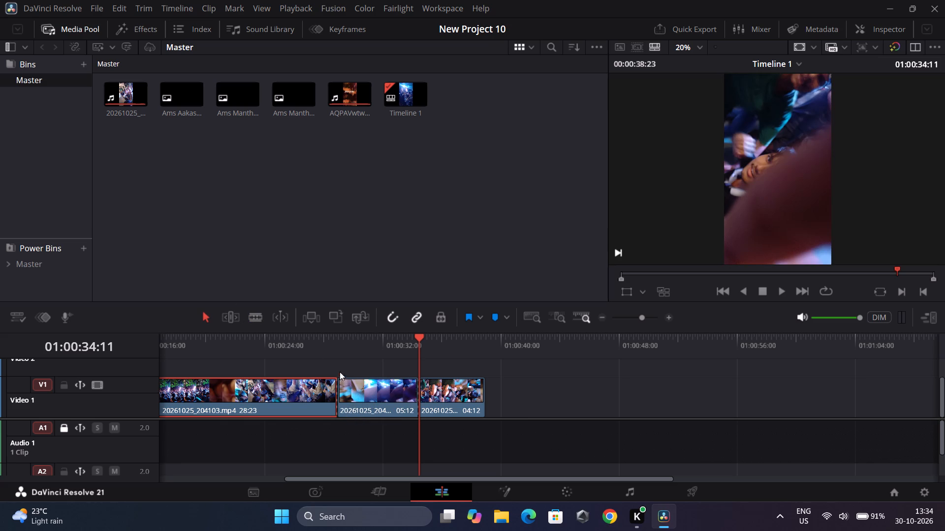
left_click(366, 394)
key("Delete")
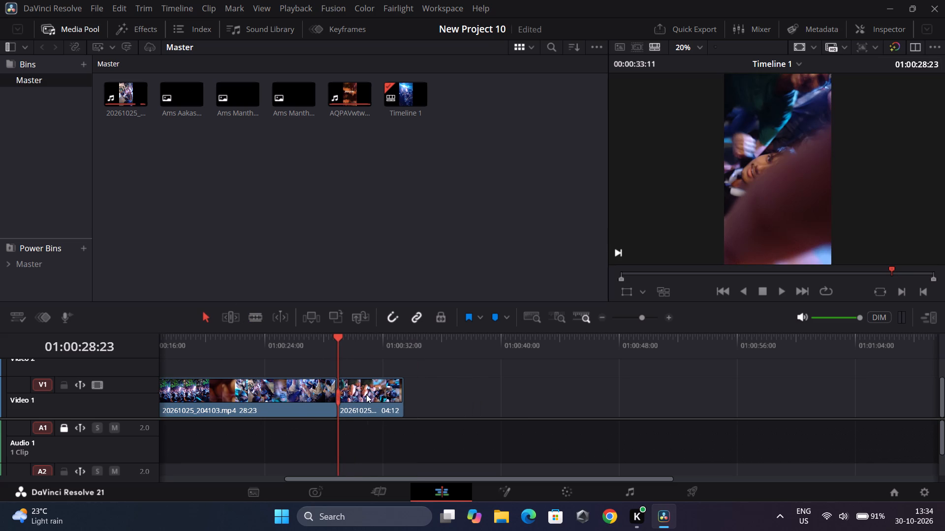
Play the shortened video with the song from the timeline start and stop at 01:00:14:01.
left_click_drag(335, 337, 135, 361)
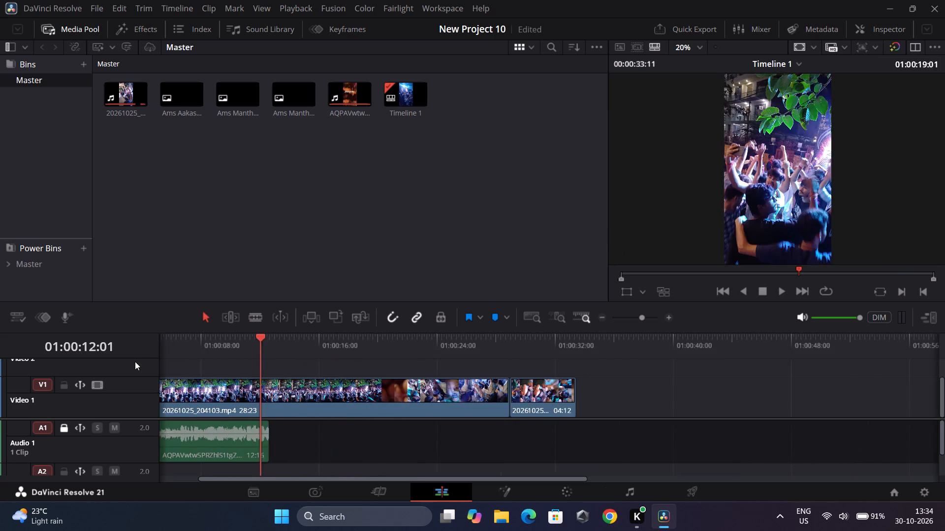
key("space")
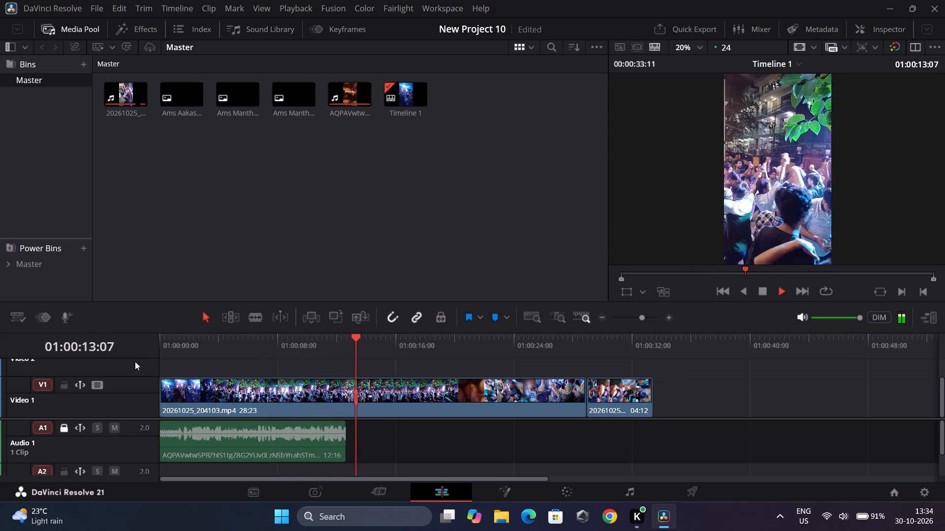
key("space")
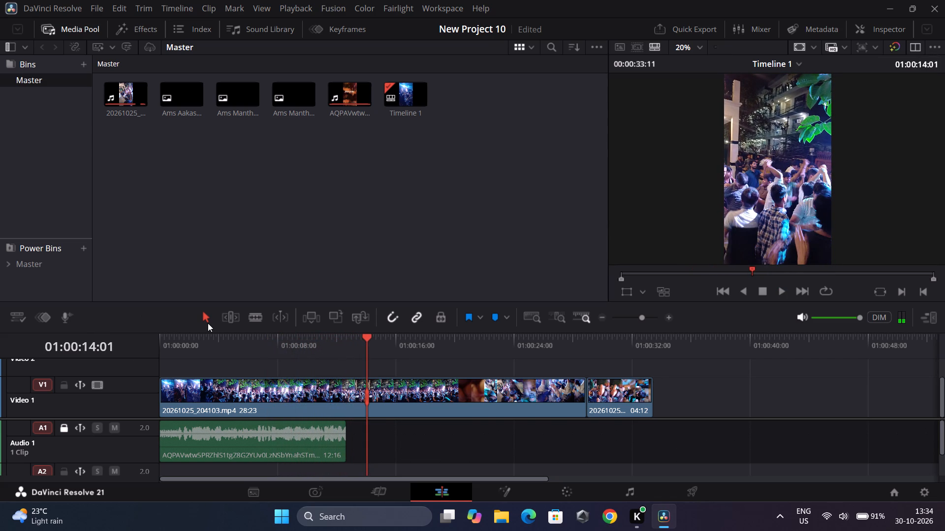
Go back to 01:00:01:04, replay the opening up to 01:00:07:03, and split the concert clip there.
key("Left")
key("Left")
key("Left")
key("Left")
key("Left")
key("Left")
key("Left")
key("Left")
key("Left")
key("Left")
key("Left")
key("Left")
key("Left")
key("Left")
key("Left")
key("Left")
key("Left")
key("Left")
key("Left")
key("Left")
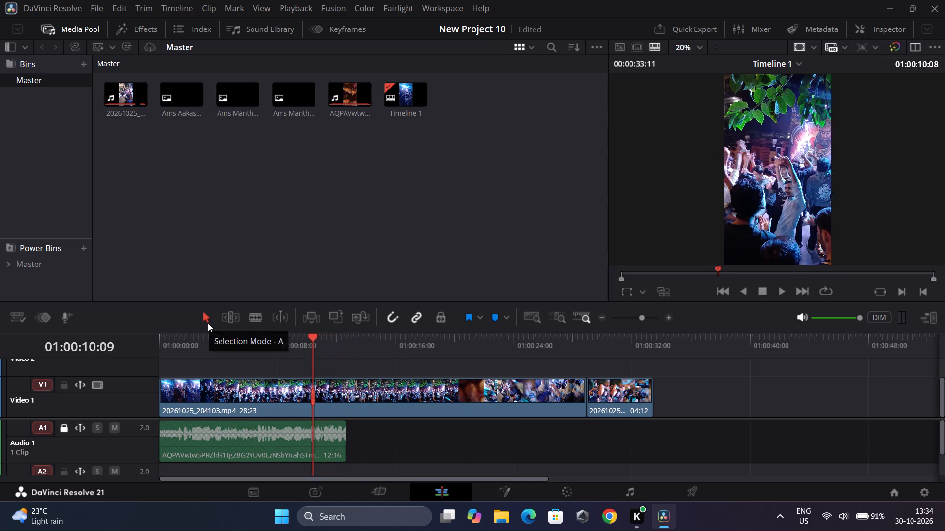
key("Left")
key("Left")
key("Left")
key("Left")
key("Left")
key("Left")
key("Left")
key("Left")
key("Left")
key("Left")
key("Left")
key("Left")
key("Left")
key("Left")
key("Left")
key("Left")
key("Left")
key("Left")
key("Left")
key("Left")
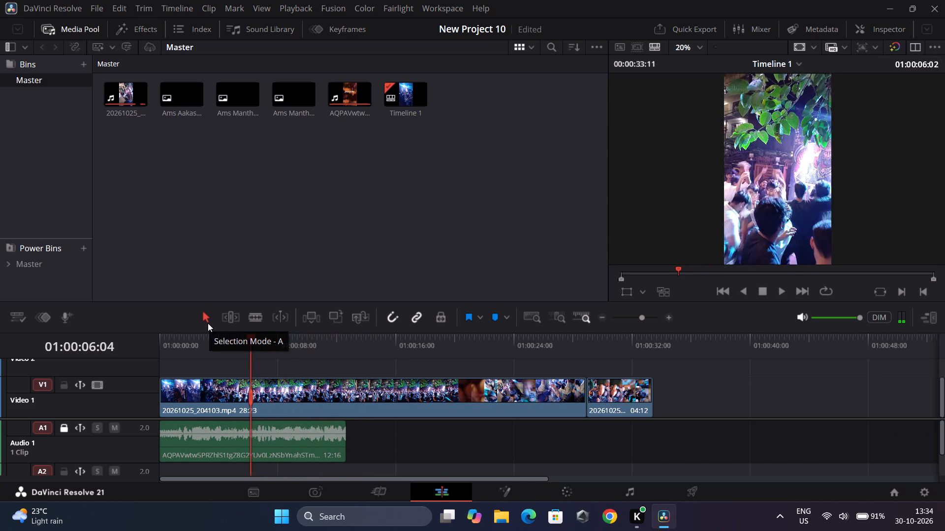
key("Left")
key("Left")
key("Left")
key("Left")
key("Left")
key("Left")
key("Left")
key("Left")
key("Left")
key("Left")
key("Left")
key("Left")
key("Left")
key("Left")
key("Left")
key("Left")
key("Left")
key("Left")
key("Left")
key("Left")
key("Left")
key("Left")
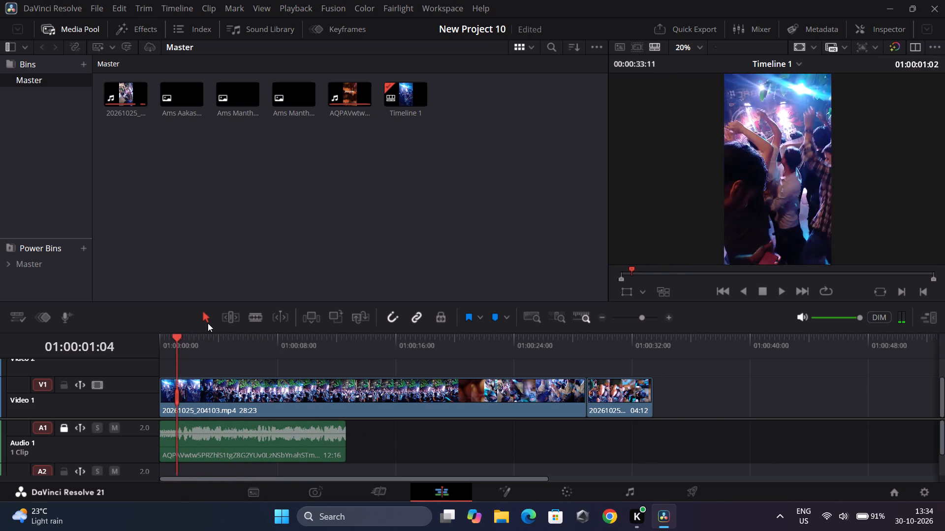
key("space")
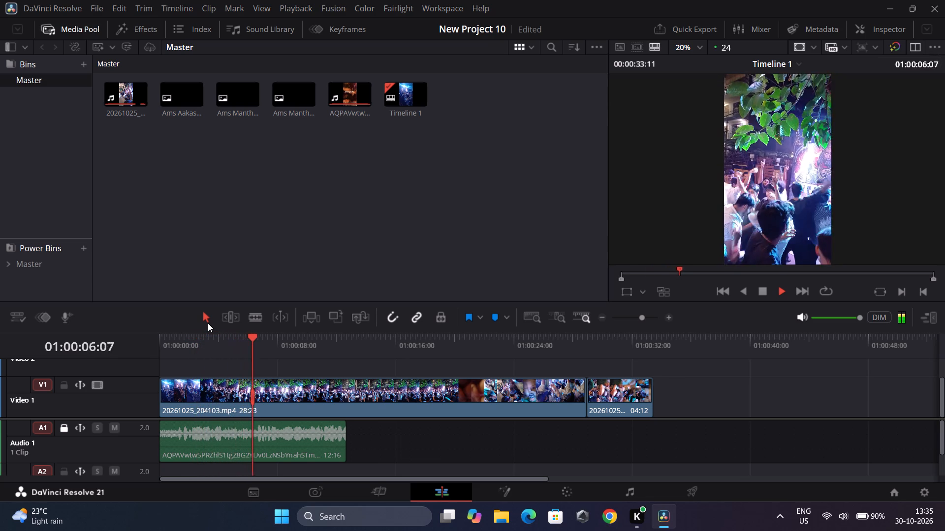
key("space")
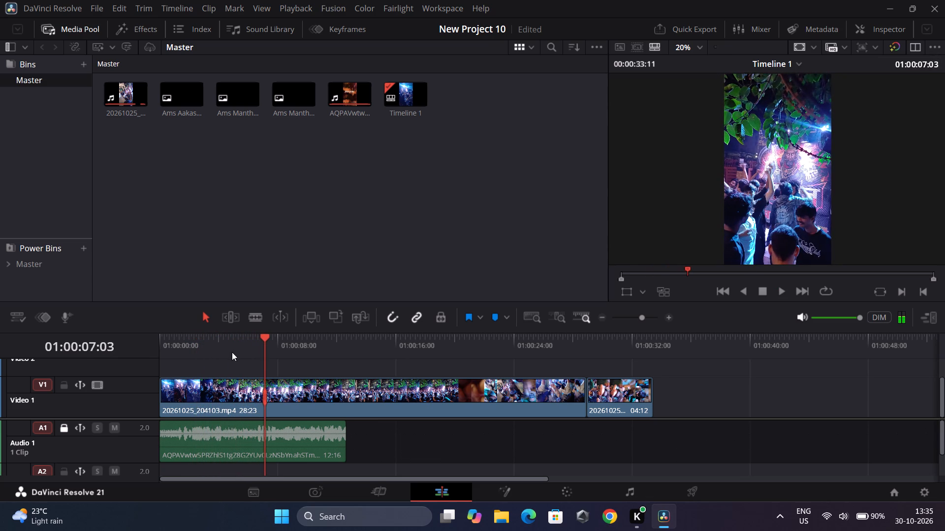
left_click(249, 317)
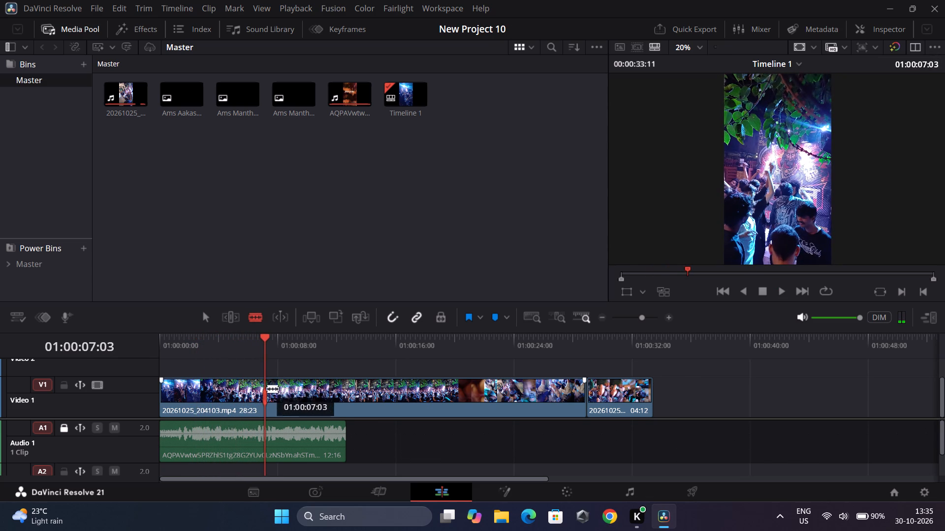
left_click(262, 392)
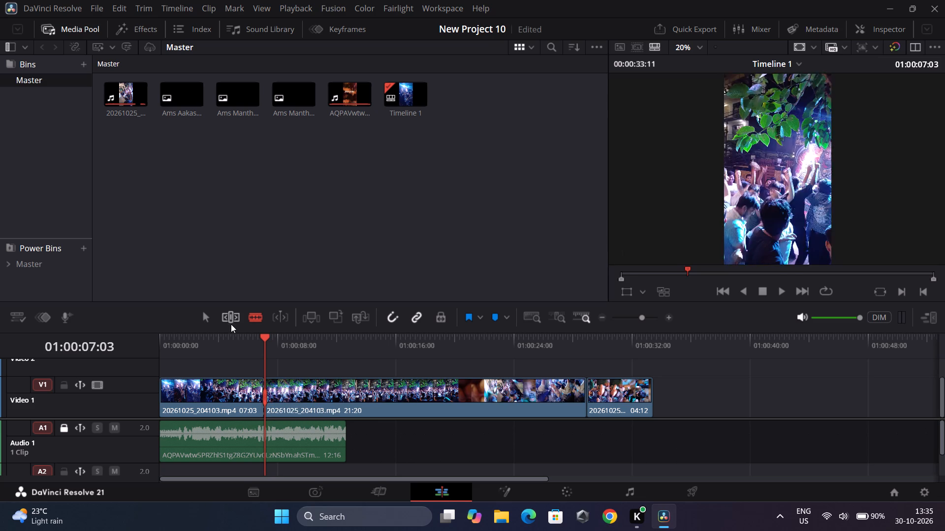
left_click(209, 320)
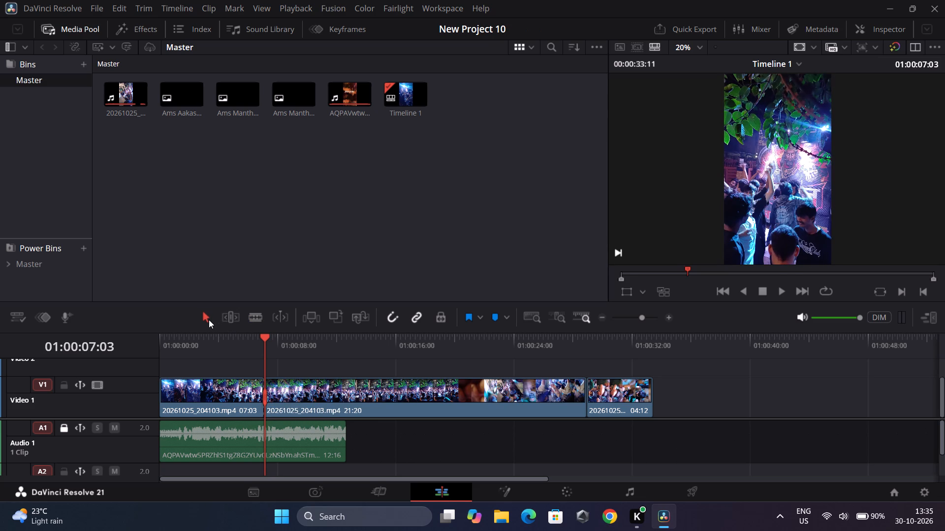
Play on from 01:00:07:03, step back frame by frame to 01:00:11:02, and split the concert clip on Video 1 there.
key("space")
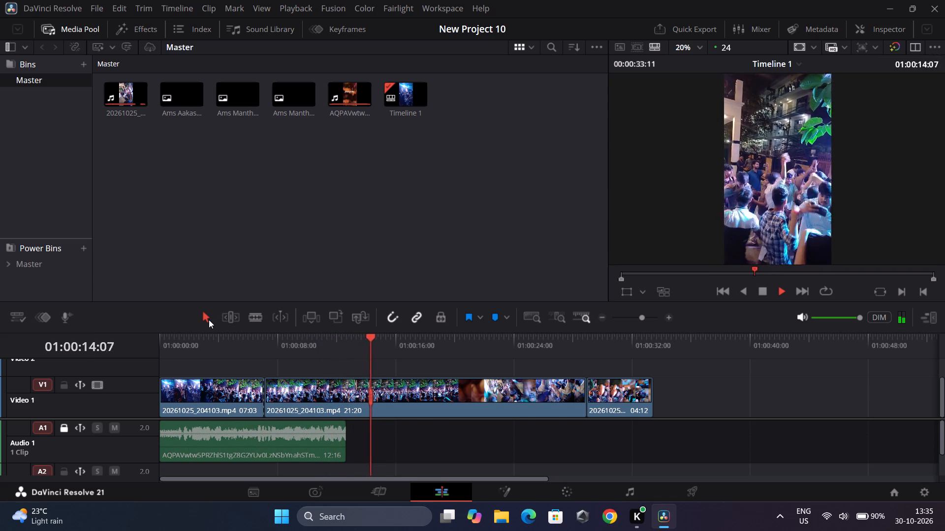
key("space")
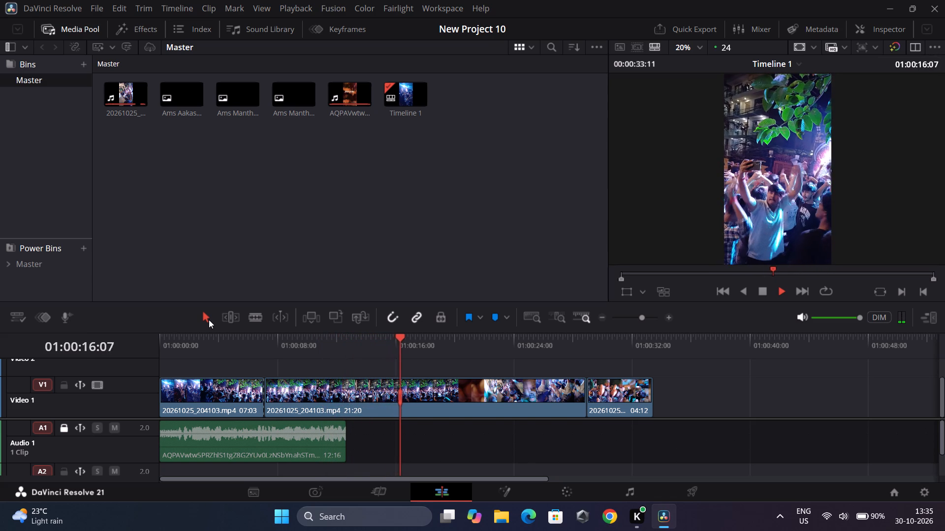
key("Left")
key("Left")
key("Left")
key("Left")
key("Left")
key("Left")
key("Left")
key("Left")
key("Left")
key("Left")
key("Left")
key("Left")
key("Left")
key("Left")
key("Left")
key("Left")
key("Left")
key("Left")
key("Left")
key("Left")
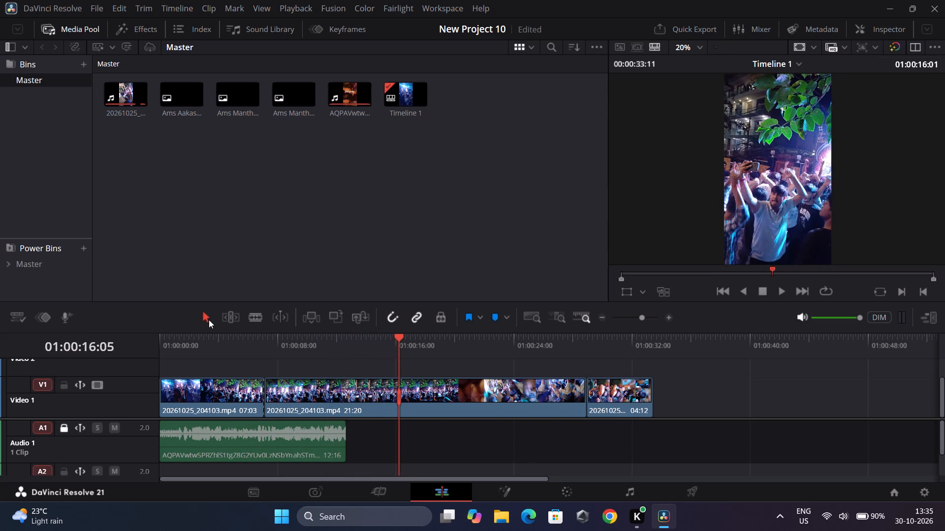
key("Left")
key("Left")
key("Left")
key("Left")
key("Left")
key("Left")
key("Left")
key("Left")
key("Left")
key("Left")
key("Left")
key("Left")
key("Left")
key("Left")
key("Left")
key("Left")
key("Left")
key("Left")
key("Left")
key("Left")
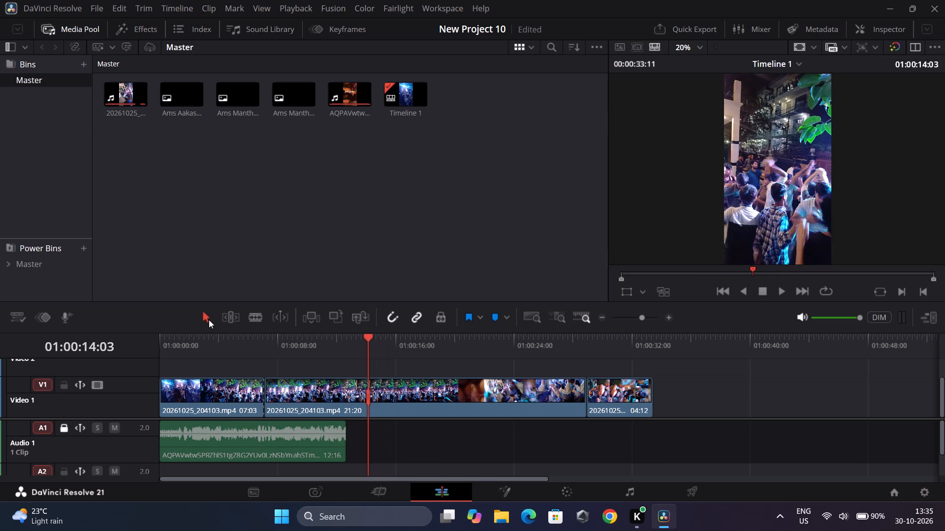
key("Left")
key("Left")
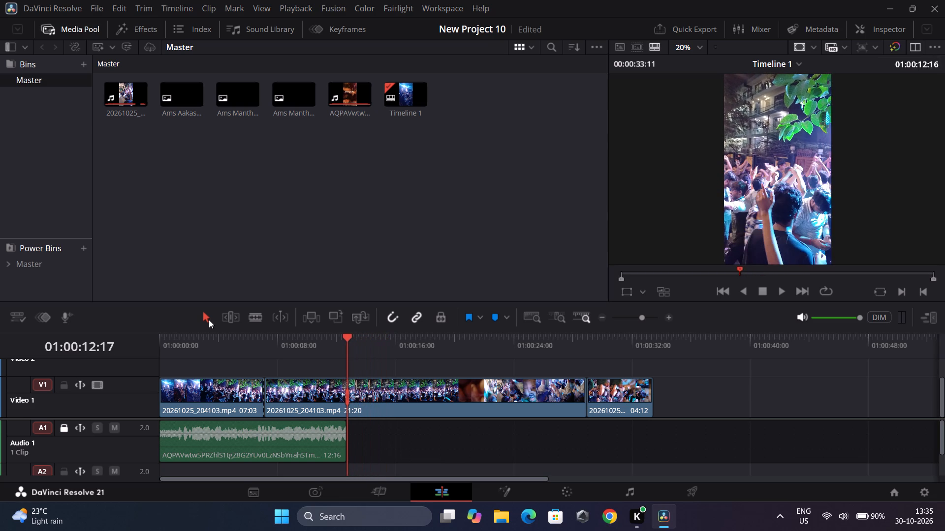
key("Left")
key("Left")
key("Left")
key("Left")
key("Left")
key("Left")
key("Left")
key("Left")
key("Left")
key("Left")
key("Left")
key("Left")
key("Left")
key("Left")
key("Left")
key("Left")
key("Left")
key("Left")
key("Left")
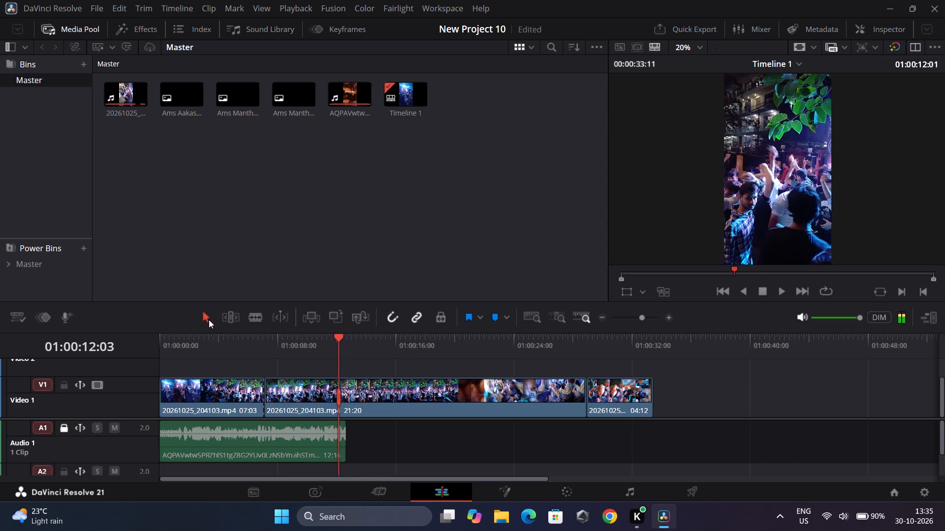
key("Left")
key("Left")
key("Left")
key("Left")
key("Left")
key("Left")
key("Left")
key("Left")
key("Left")
key("Left")
key("Left")
key("Left")
key("Left")
key("Left")
key("Left")
key("Left")
key("Left")
key("Left")
key("Left")
key("Left")
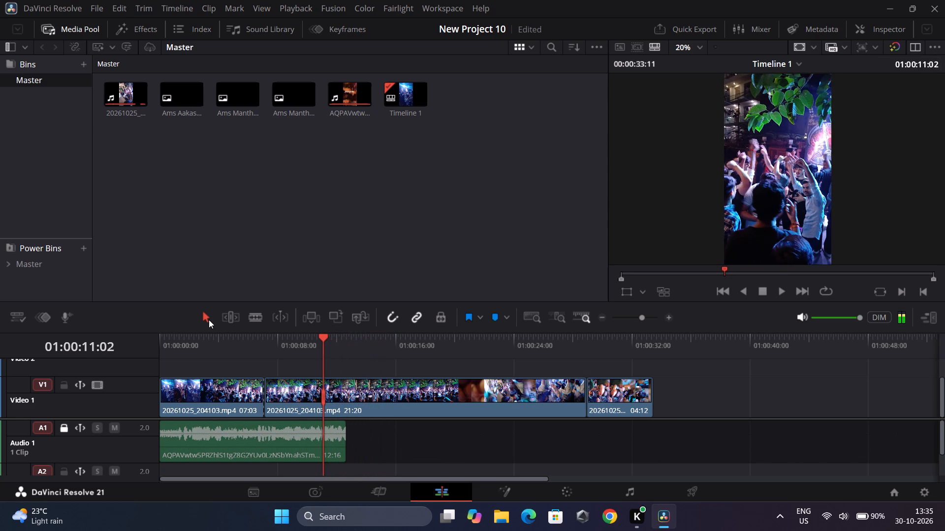
left_click(249, 312)
left_click(320, 393)
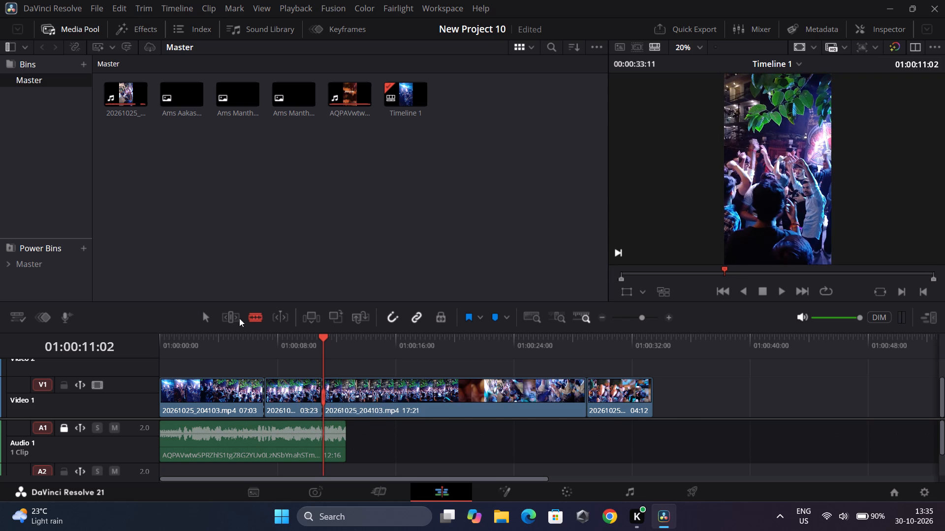
Ripple-delete the section of the concert clip between the cuts at 01:00:07:03 and 01:00:11:02.
left_click(206, 313)
left_click(286, 391)
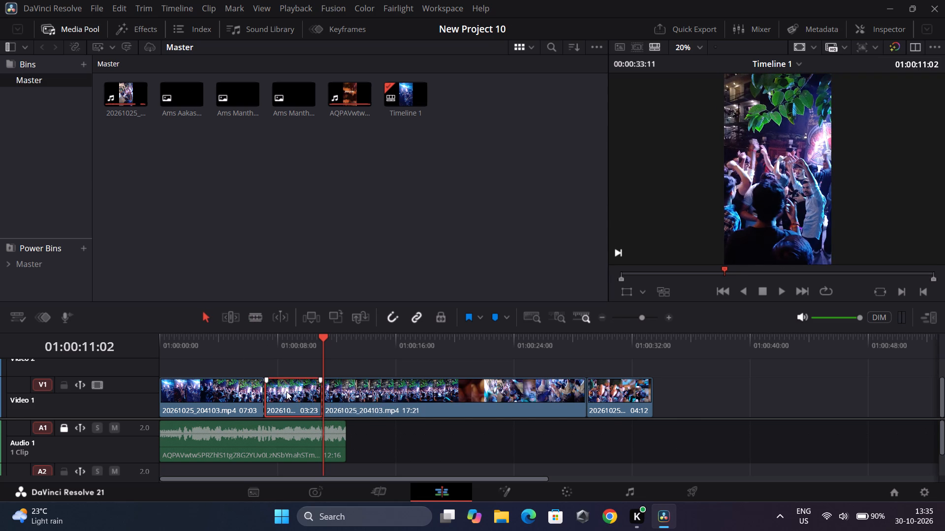
key("Delete")
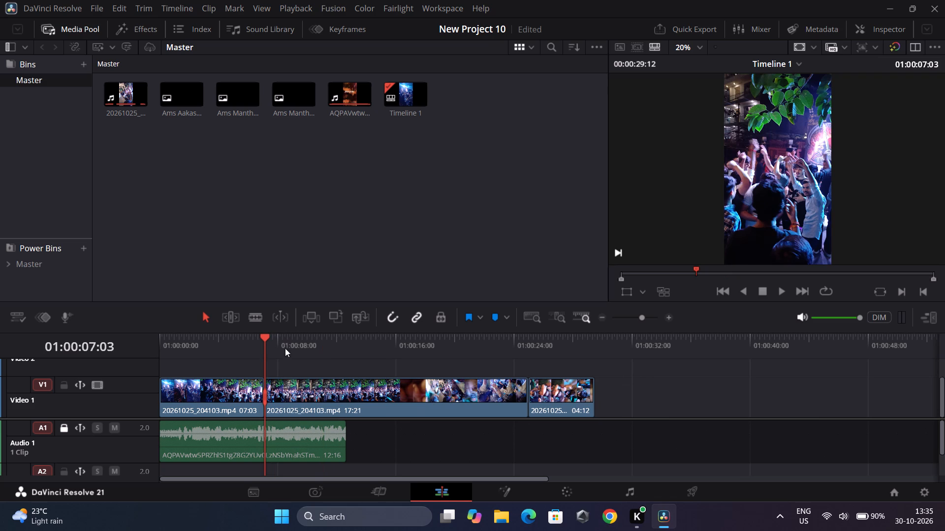
Play from 01:00:04:22, split the concert clip at 01:00:16:08, and ripple-delete the section between that cut and the following one.
left_click_drag(263, 336, 232, 339)
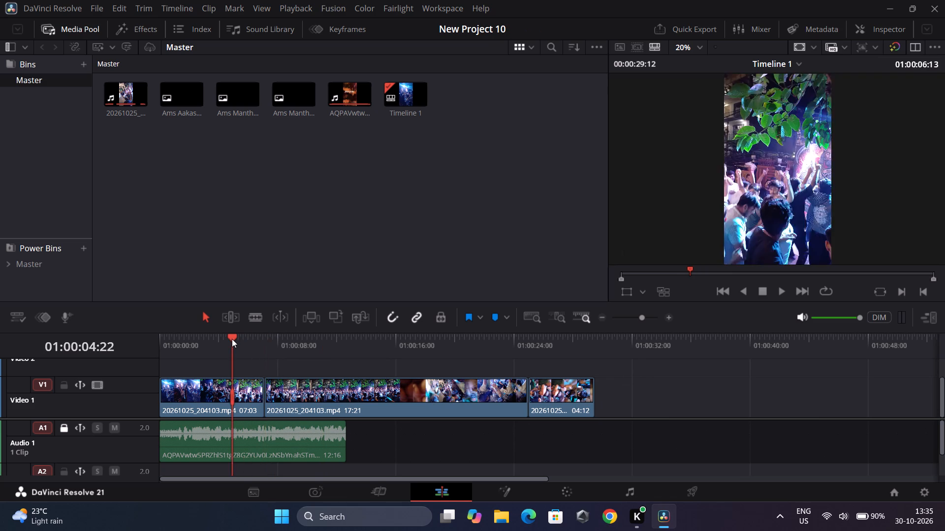
key("space")
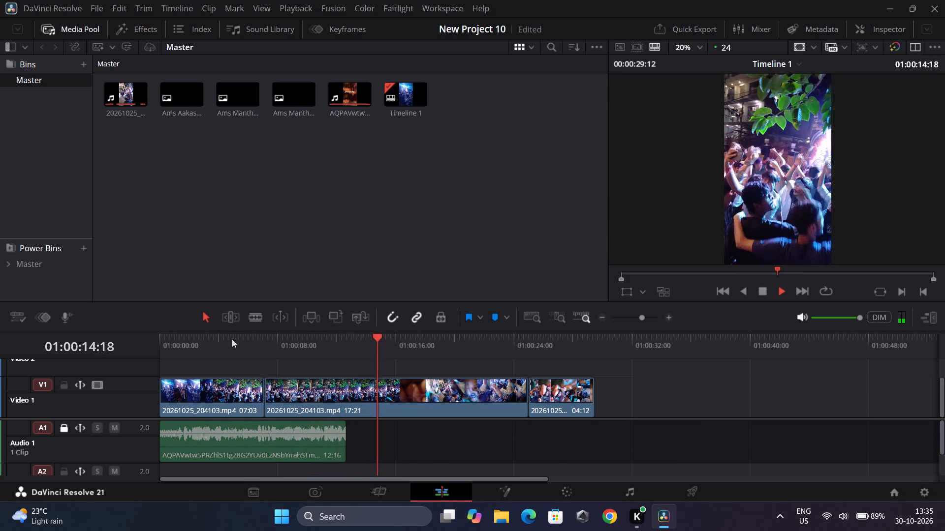
key("space")
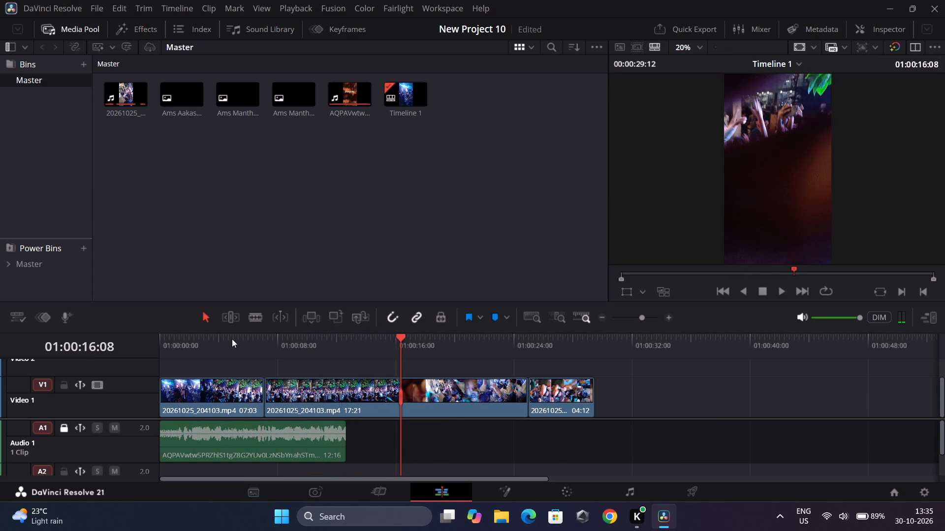
left_click(258, 311)
left_click(396, 396)
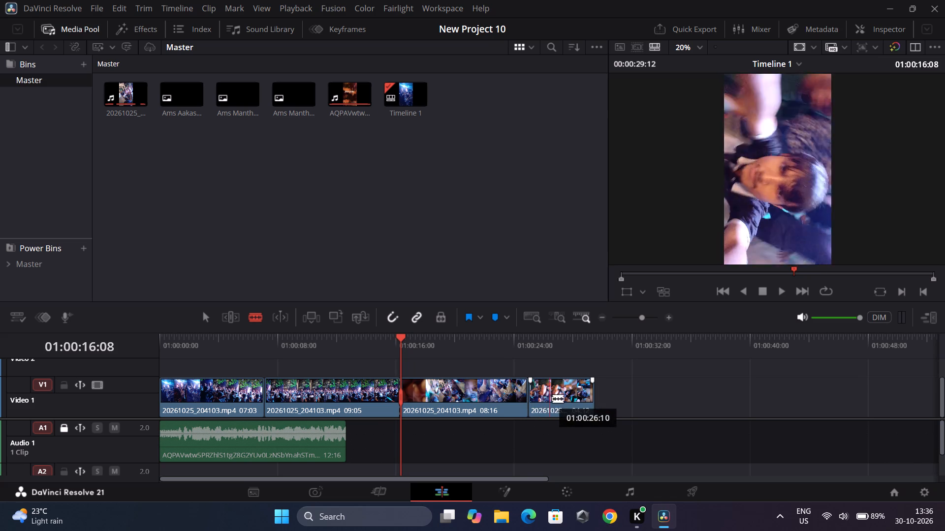
left_click(209, 314)
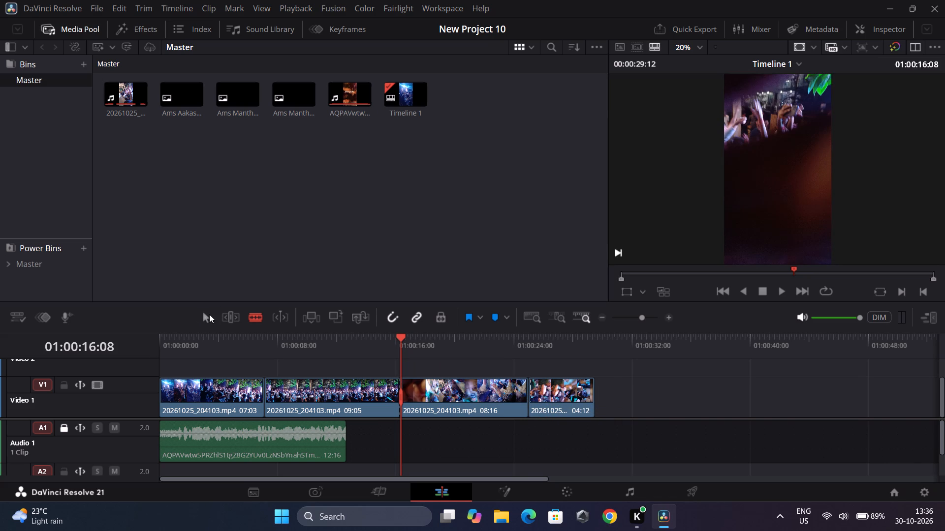
left_click(417, 398)
key("Delete")
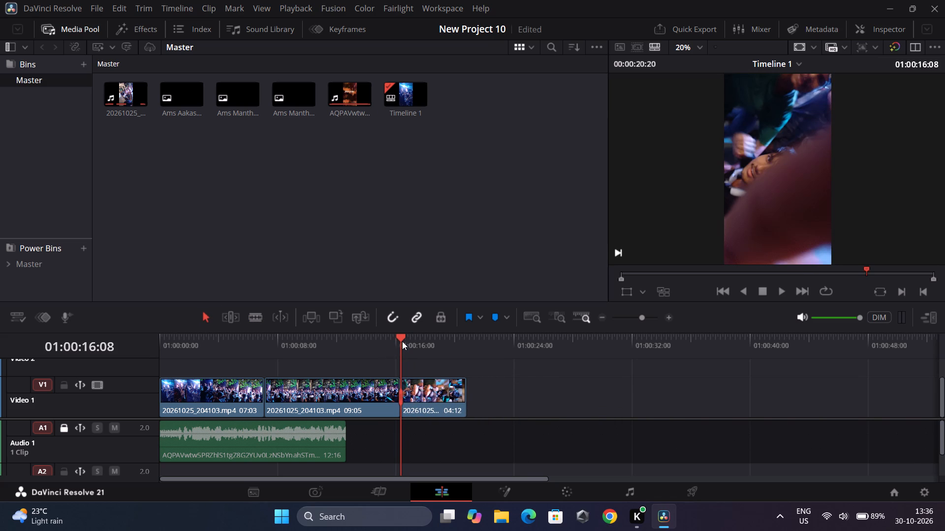
Play the shortened edit from near its start to the end, and replay the joins at 01:00:16:08 and 01:00:07:03.
left_click_drag(402, 341, 166, 333)
key("space")
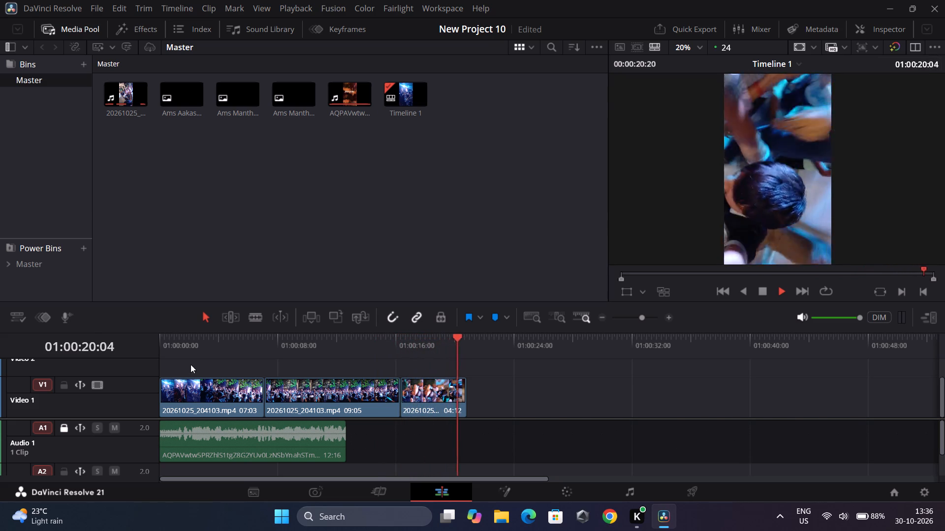
left_click_drag(466, 336, 438, 342)
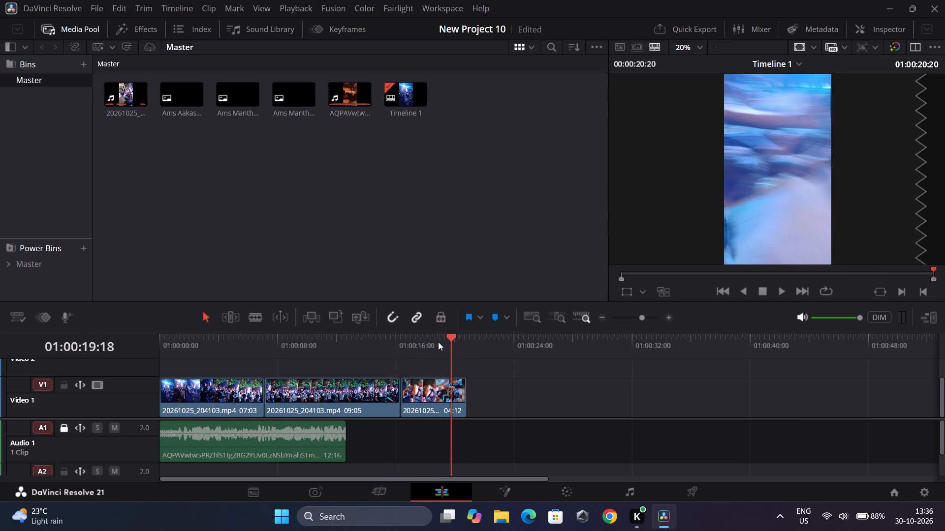
left_click_drag(438, 342, 378, 340)
key("space")
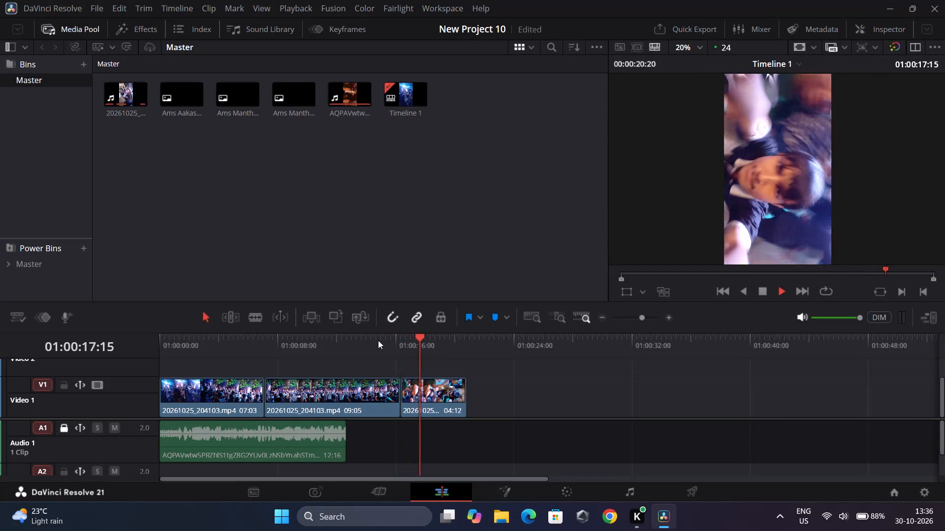
key("space")
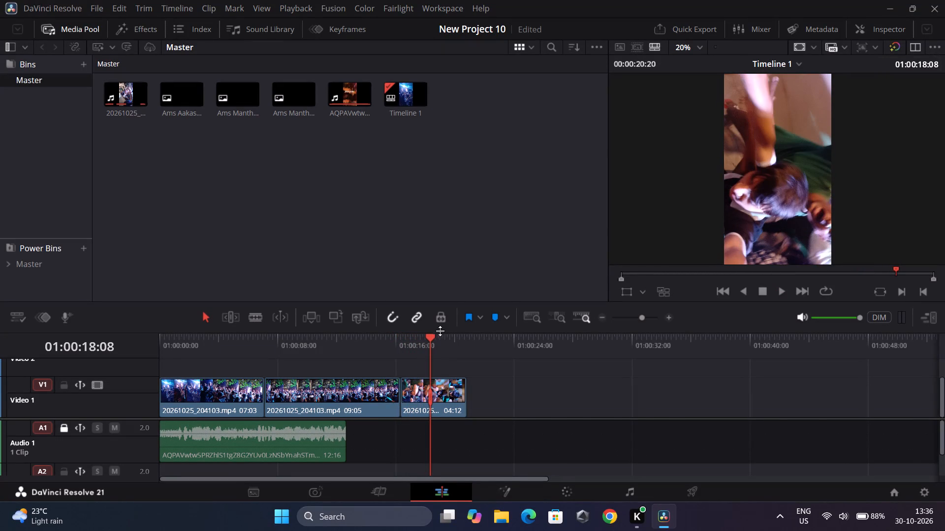
left_click_drag(432, 337, 256, 340)
key("space")
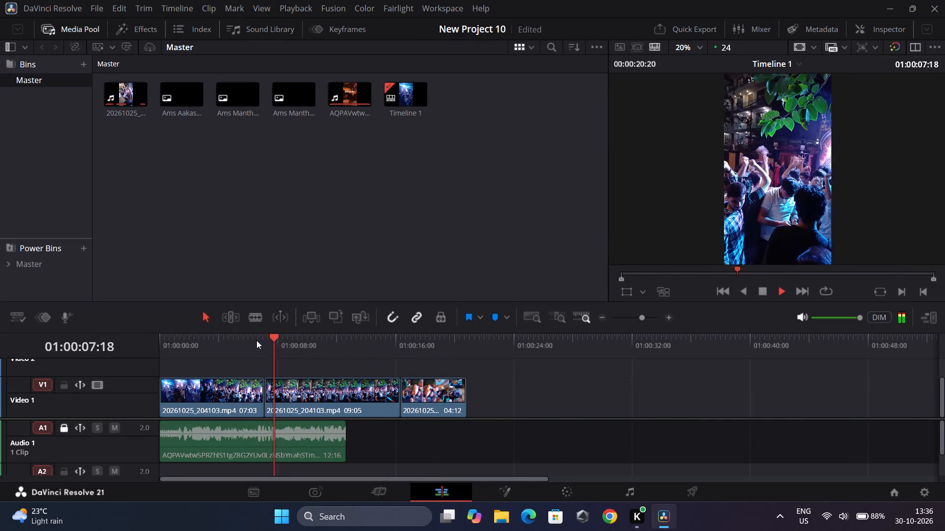
key("space")
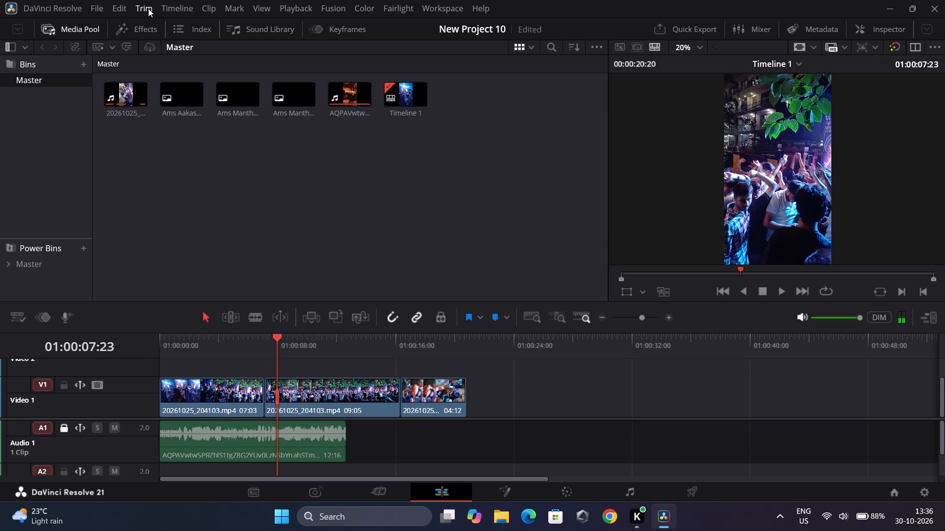
Add a Cross Dissolve video transition at the 01:00:07:03 cut between the first two concert clips.
left_click(131, 29)
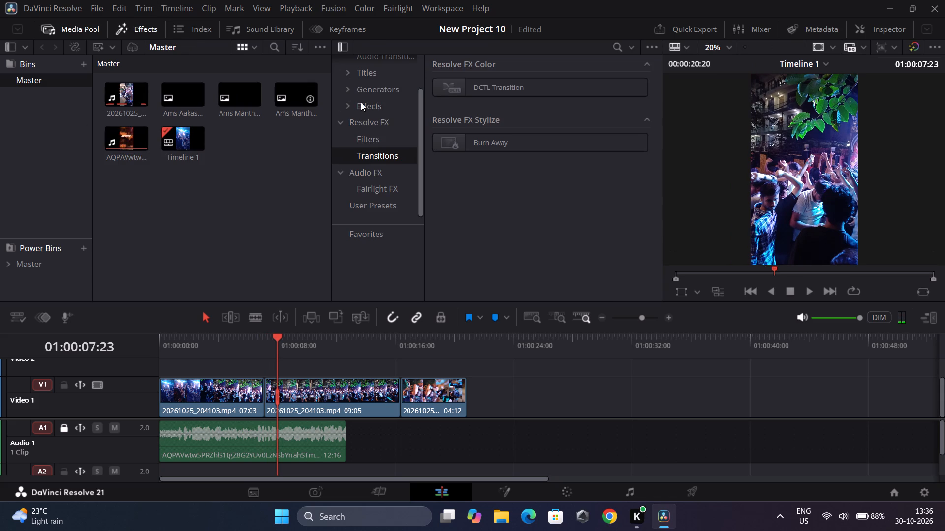
scroll(379, 106, "up", 1)
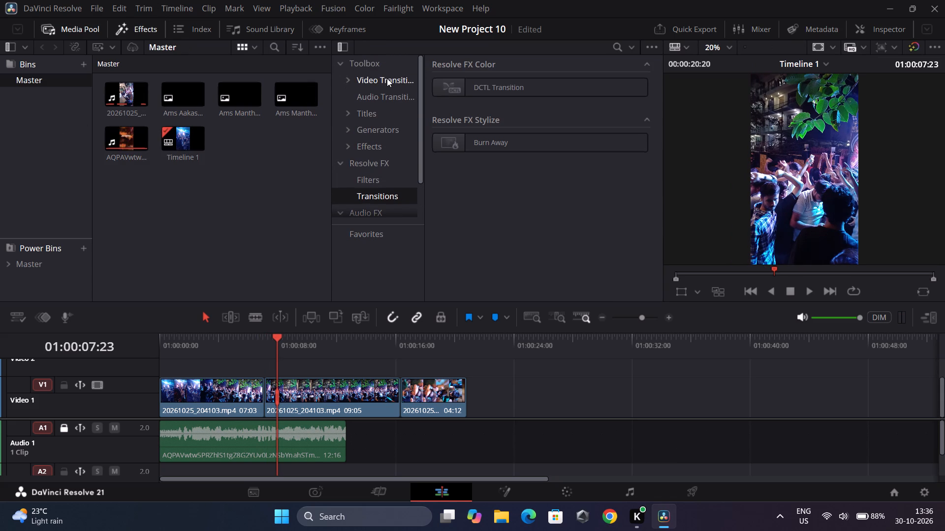
left_click(387, 78)
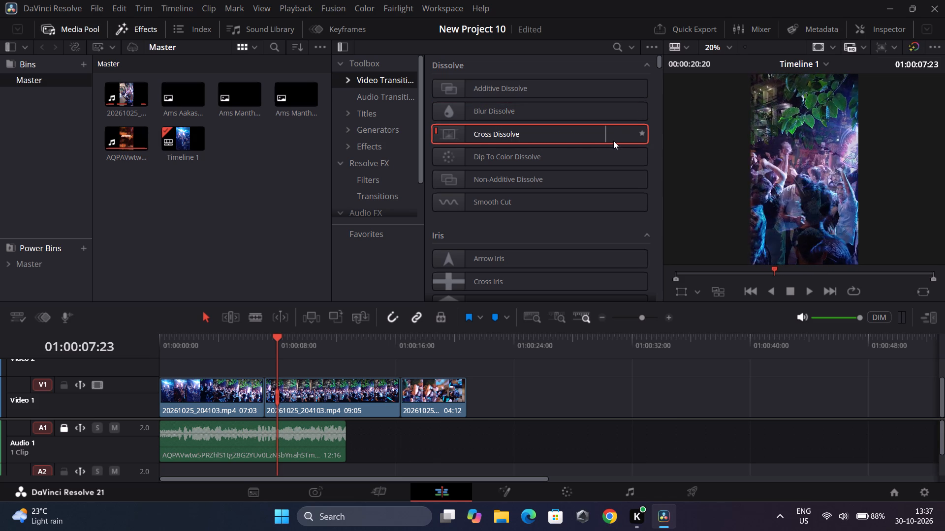
left_click_drag(465, 131, 460, 138)
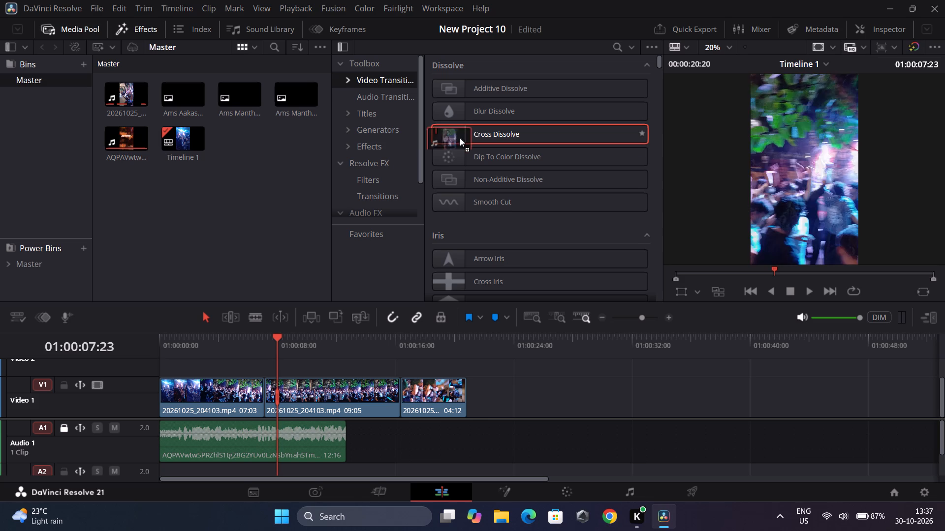
left_click_drag(460, 138, 271, 370)
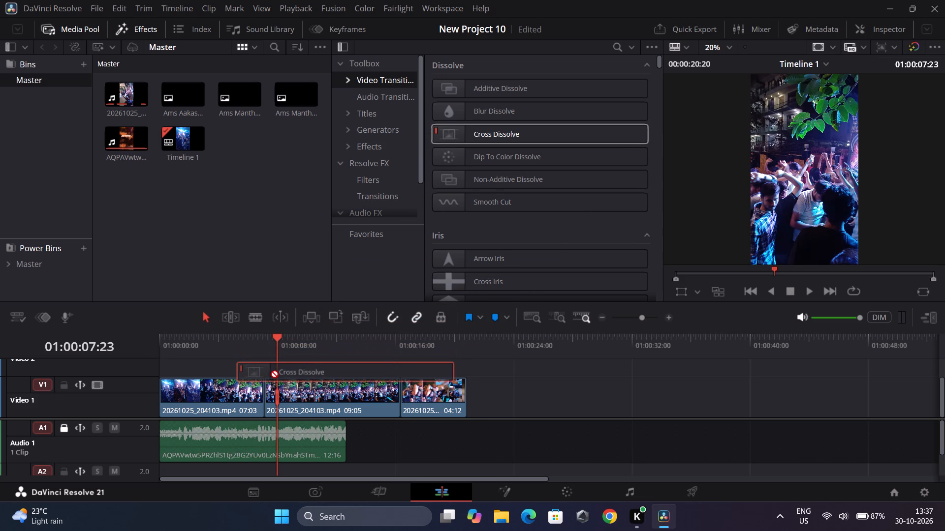
left_click_drag(271, 370, 261, 390)
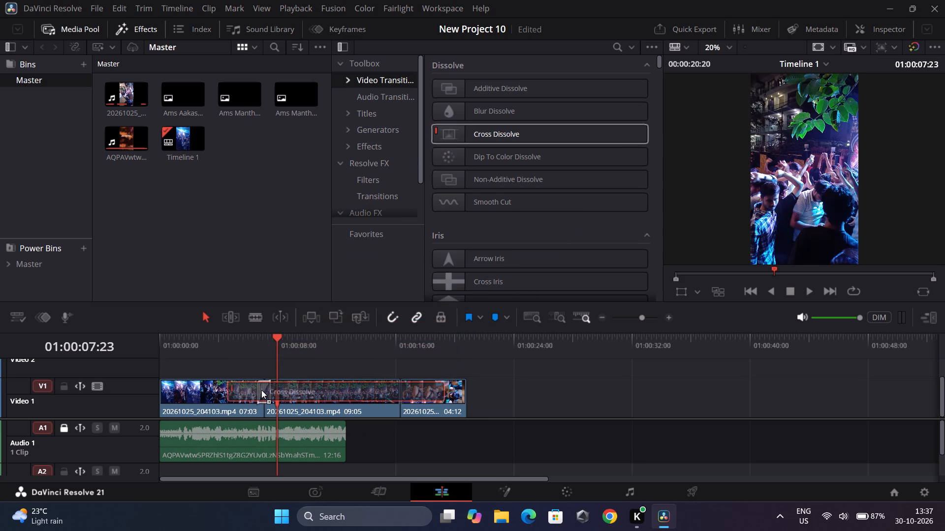
left_click_drag(261, 390, 265, 391)
left_click(265, 391)
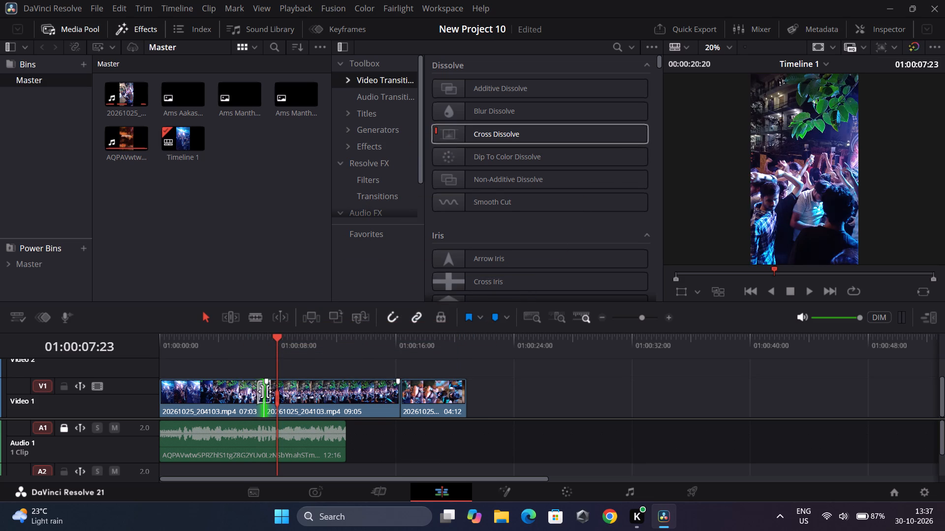
Open the Cross Dissolve's transition settings in the Inspector to examine its duration and alignment.
left_click(885, 25)
scroll(798, 157, "up", 2)
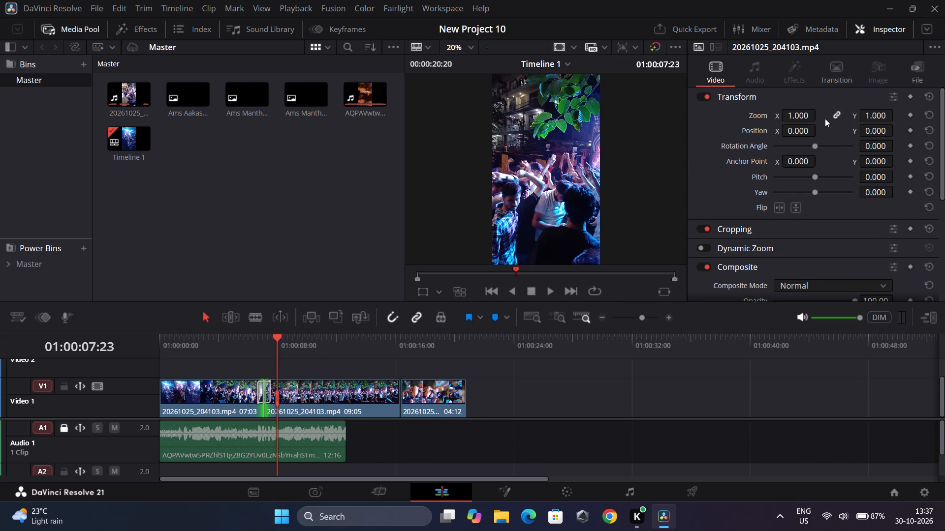
left_click(827, 74)
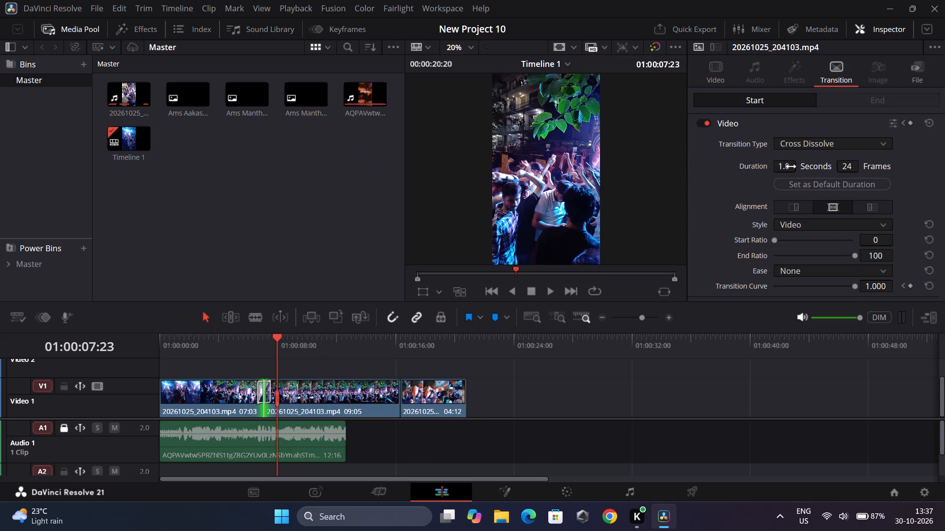
key("Left")
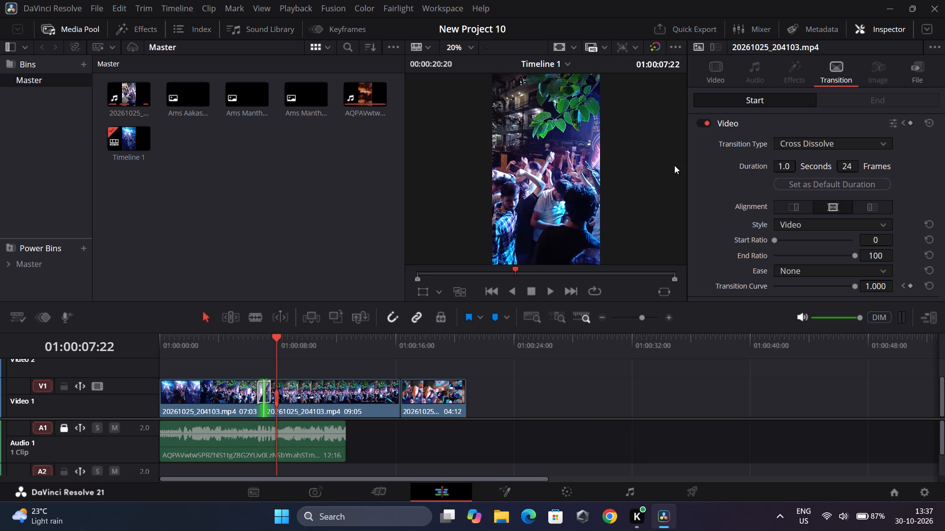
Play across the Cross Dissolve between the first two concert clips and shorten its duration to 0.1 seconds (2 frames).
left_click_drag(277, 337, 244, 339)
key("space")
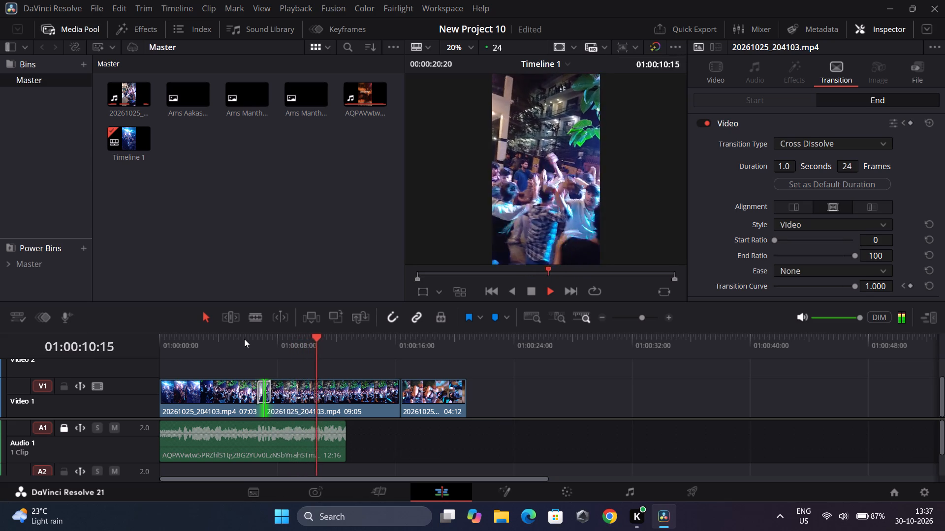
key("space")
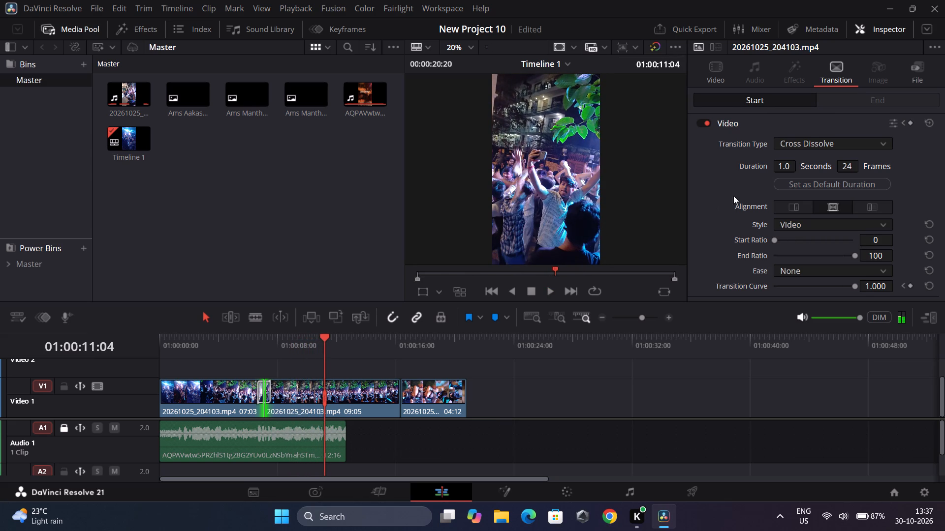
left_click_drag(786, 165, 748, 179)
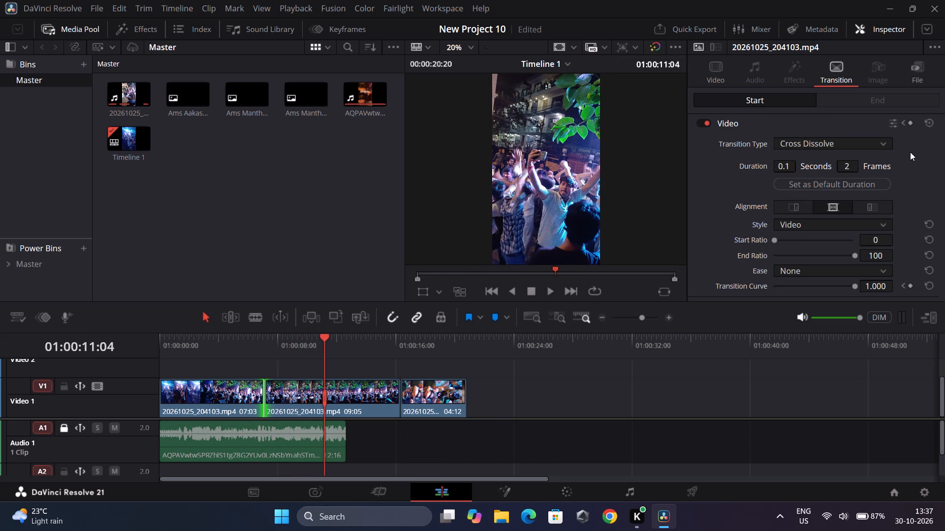
Play the edit from before the shortened dissolve through to the end to check the transition.
left_click_drag(318, 339, 296, 338)
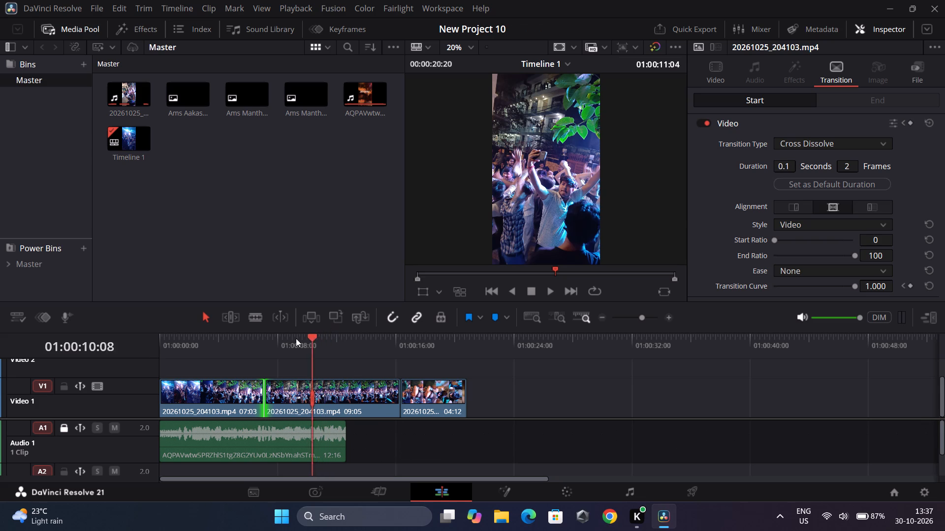
left_click_drag(296, 338, 220, 333)
key("space")
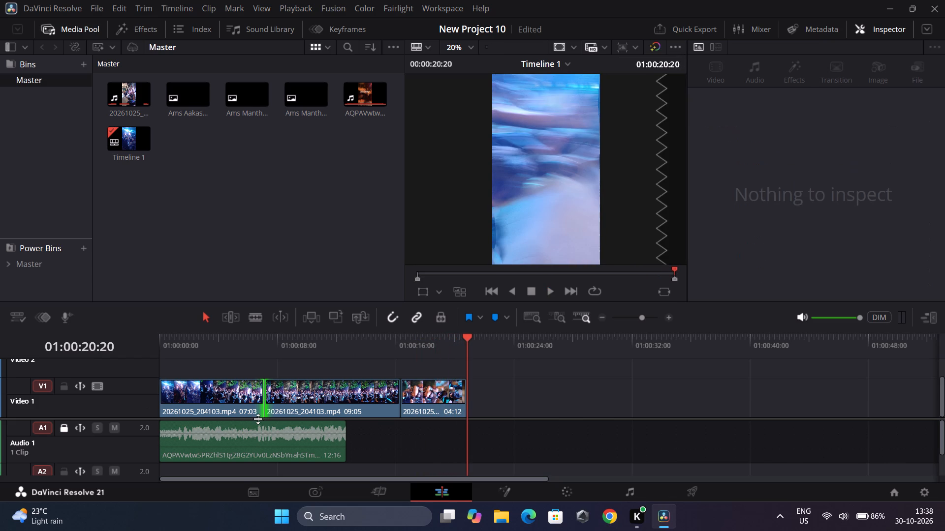
Swap the last two concert clips, overlapping the 04:12 clip onto the first to trim it to 06:14, and place the 09:05 clip at about 01:00:16:00.
left_click_drag(318, 389, 536, 377)
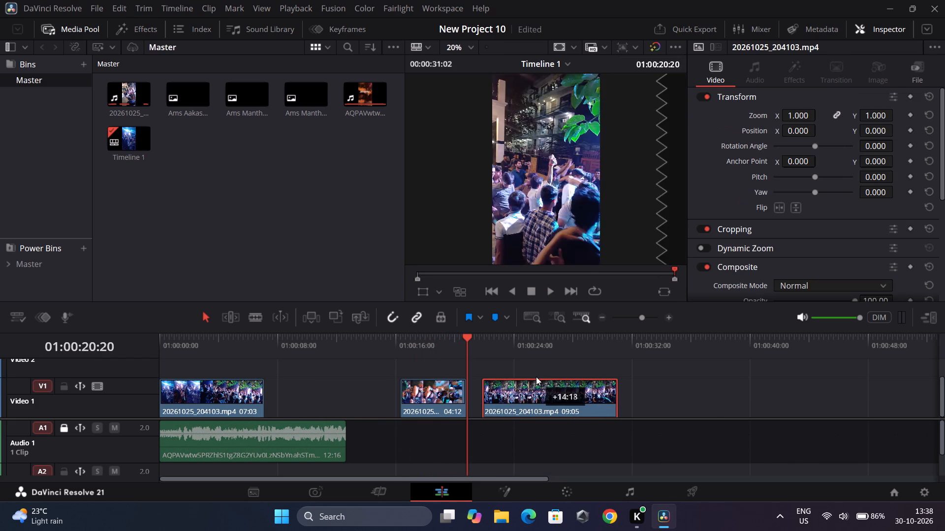
left_click_drag(449, 395, 307, 386)
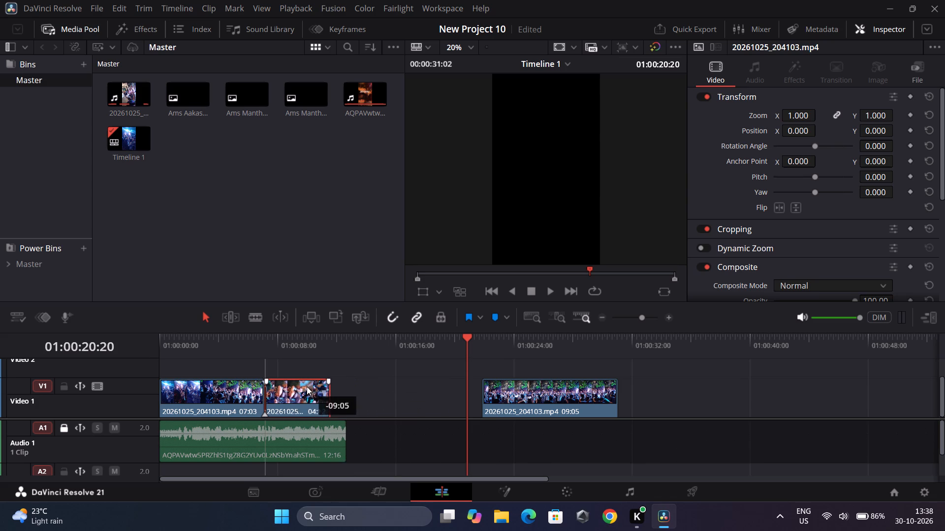
left_click_drag(307, 386, 305, 387)
left_click_drag(294, 390, 305, 394)
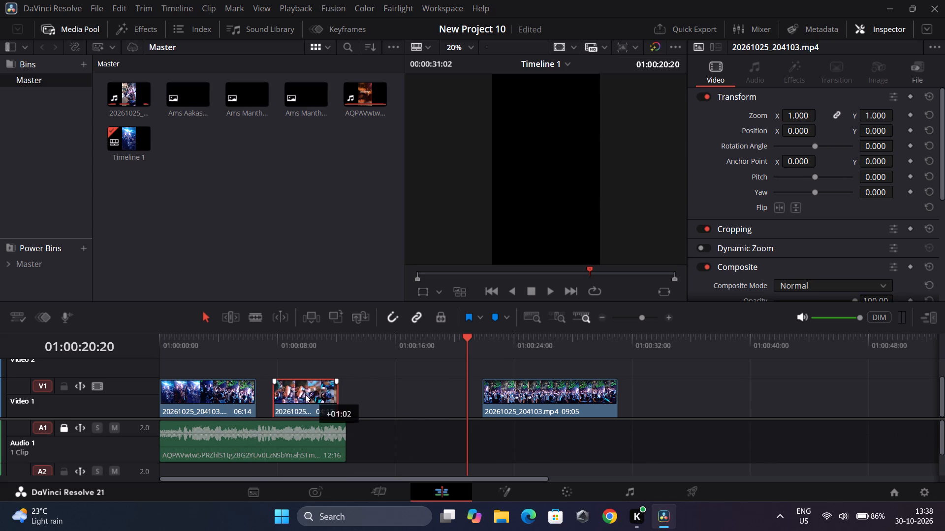
left_click_drag(305, 394, 290, 394)
left_click_drag(545, 391, 457, 397)
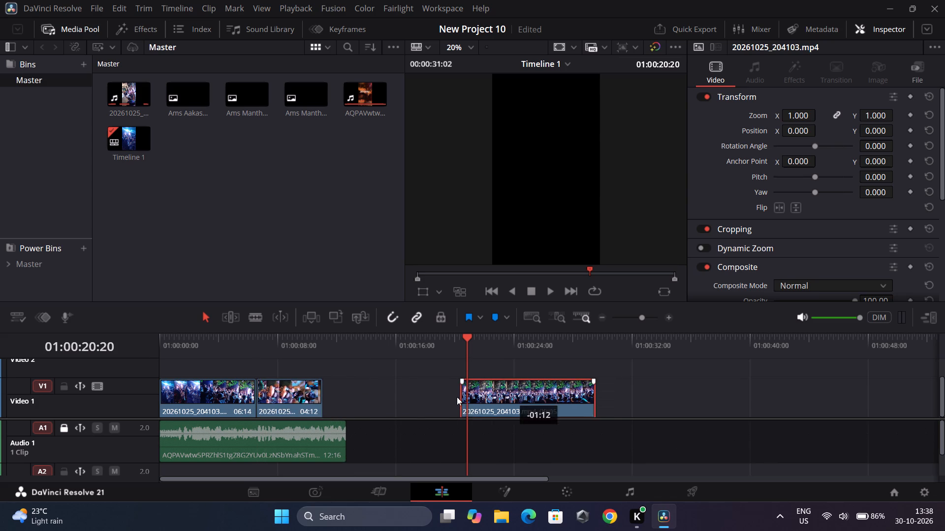
left_click_drag(457, 397, 457, 379)
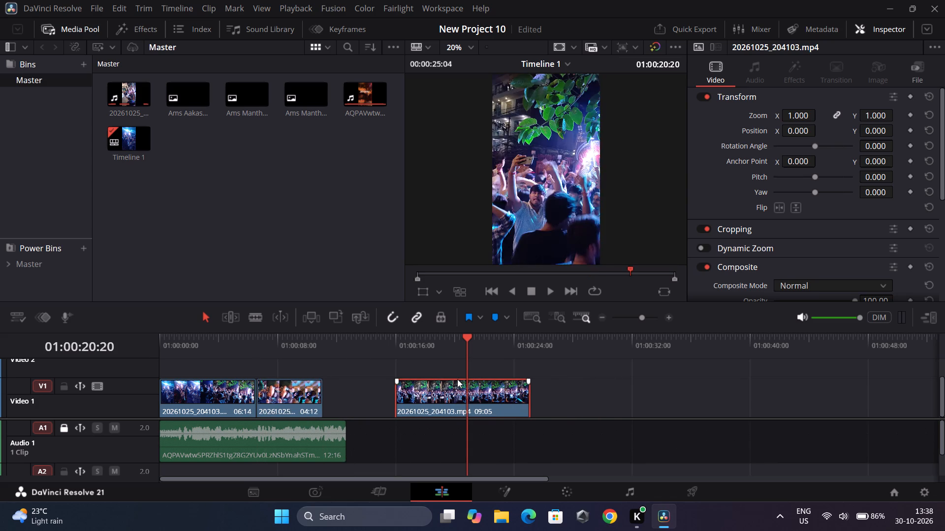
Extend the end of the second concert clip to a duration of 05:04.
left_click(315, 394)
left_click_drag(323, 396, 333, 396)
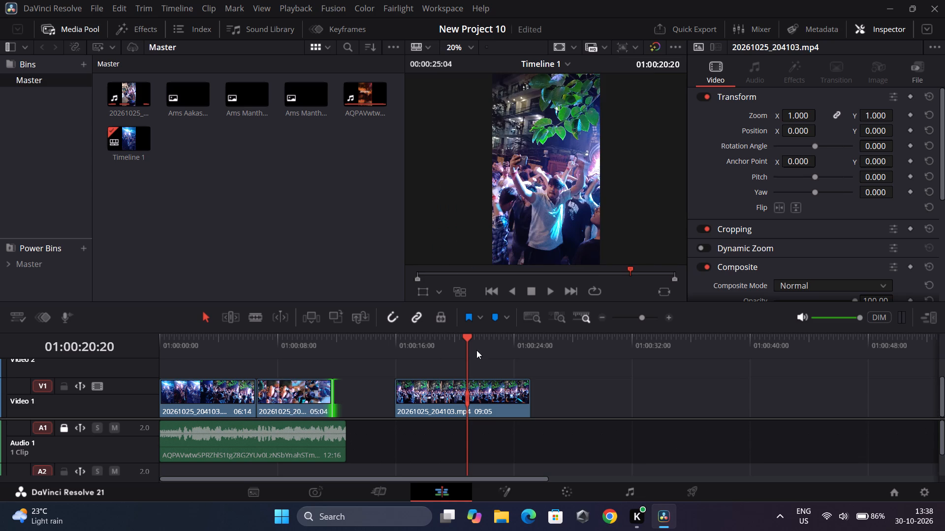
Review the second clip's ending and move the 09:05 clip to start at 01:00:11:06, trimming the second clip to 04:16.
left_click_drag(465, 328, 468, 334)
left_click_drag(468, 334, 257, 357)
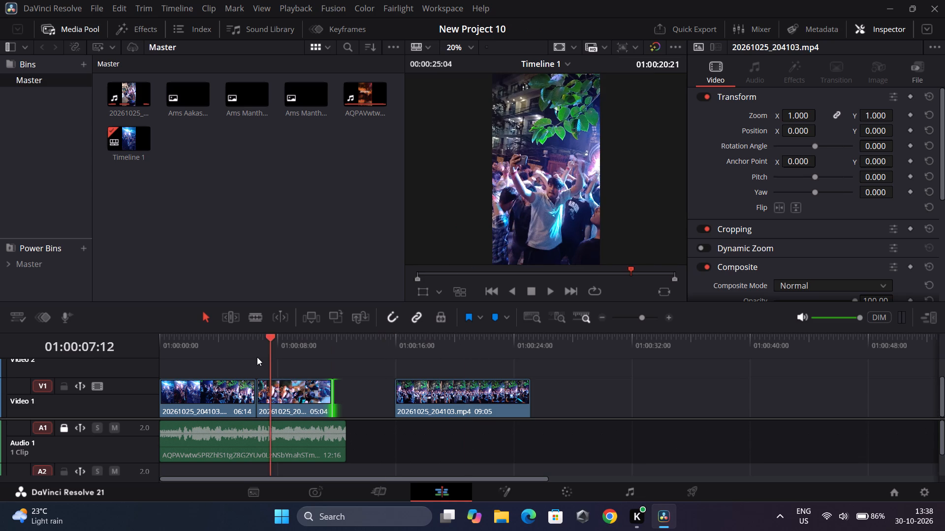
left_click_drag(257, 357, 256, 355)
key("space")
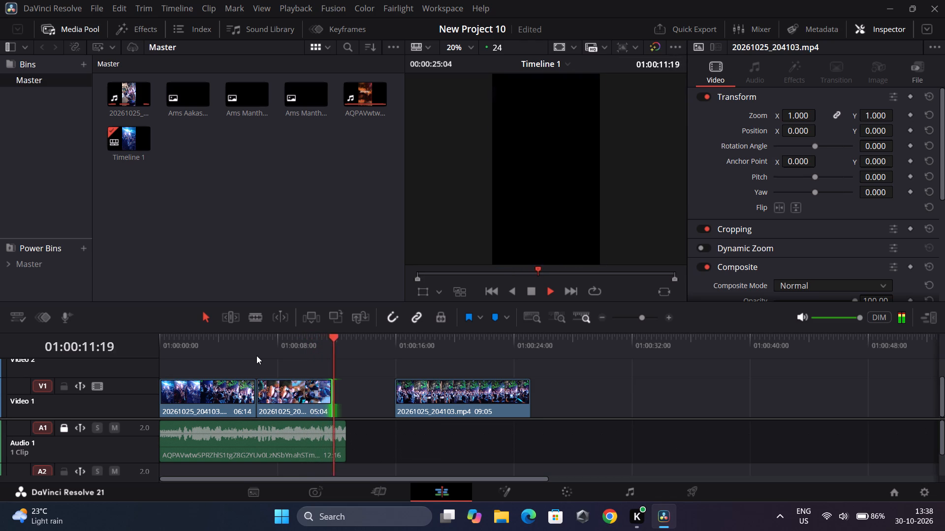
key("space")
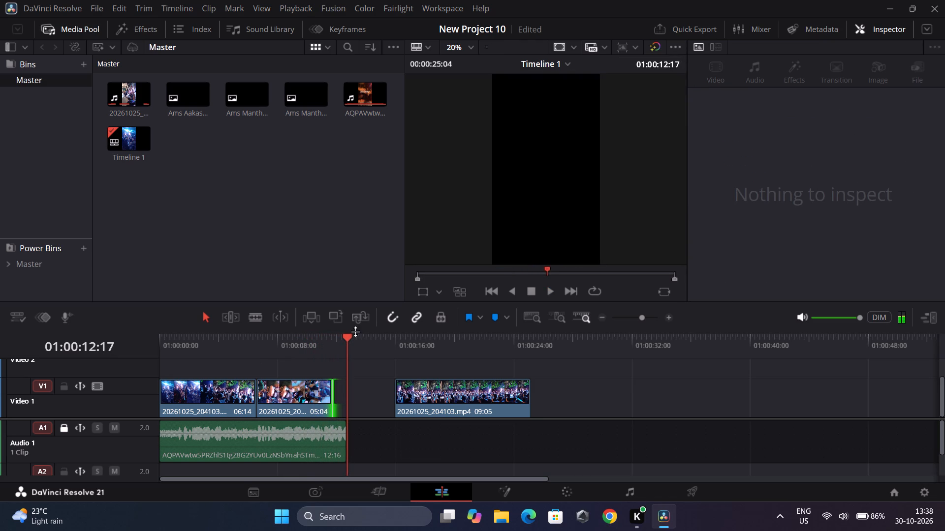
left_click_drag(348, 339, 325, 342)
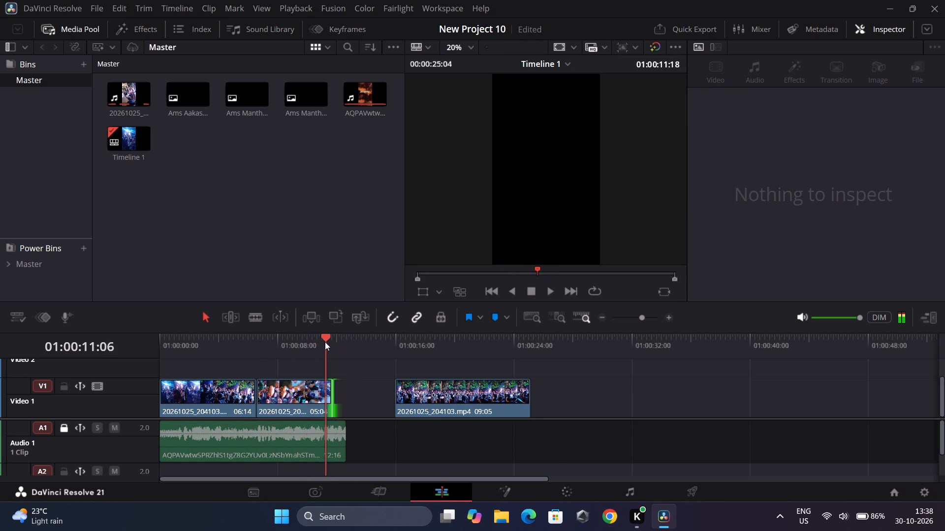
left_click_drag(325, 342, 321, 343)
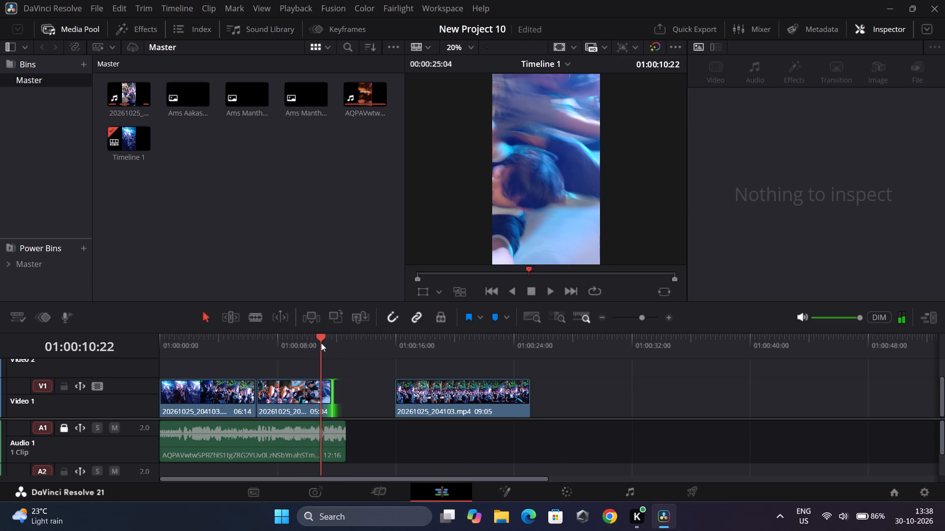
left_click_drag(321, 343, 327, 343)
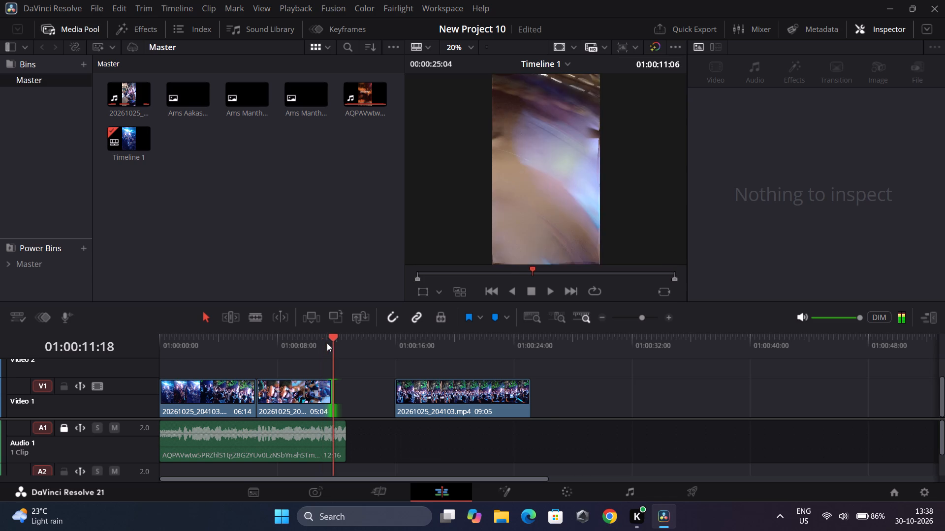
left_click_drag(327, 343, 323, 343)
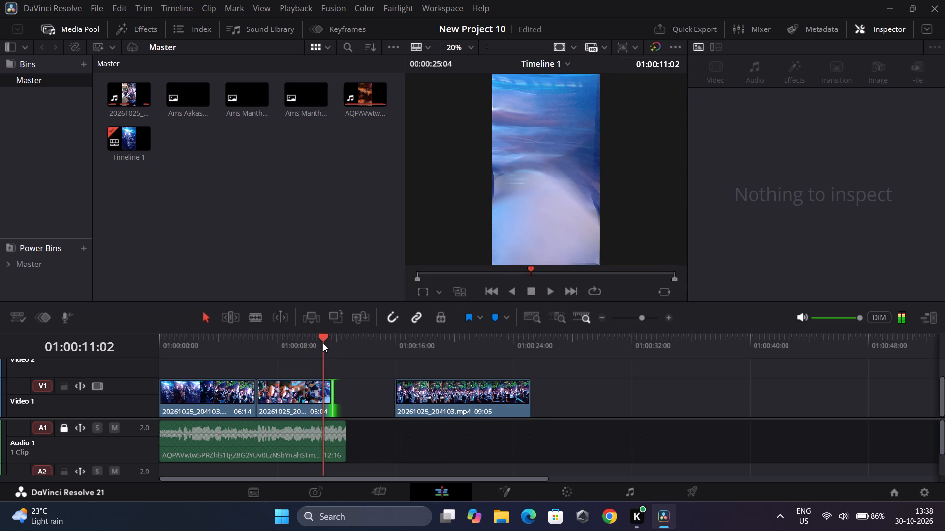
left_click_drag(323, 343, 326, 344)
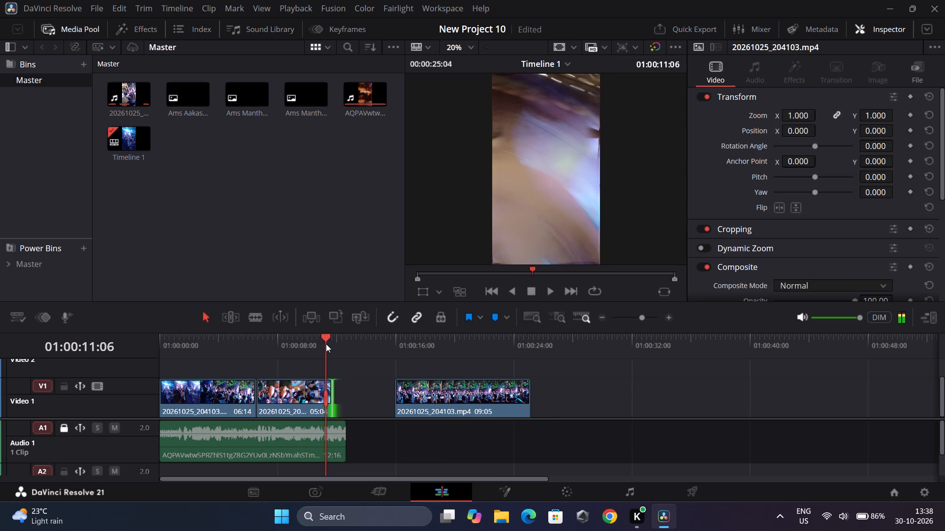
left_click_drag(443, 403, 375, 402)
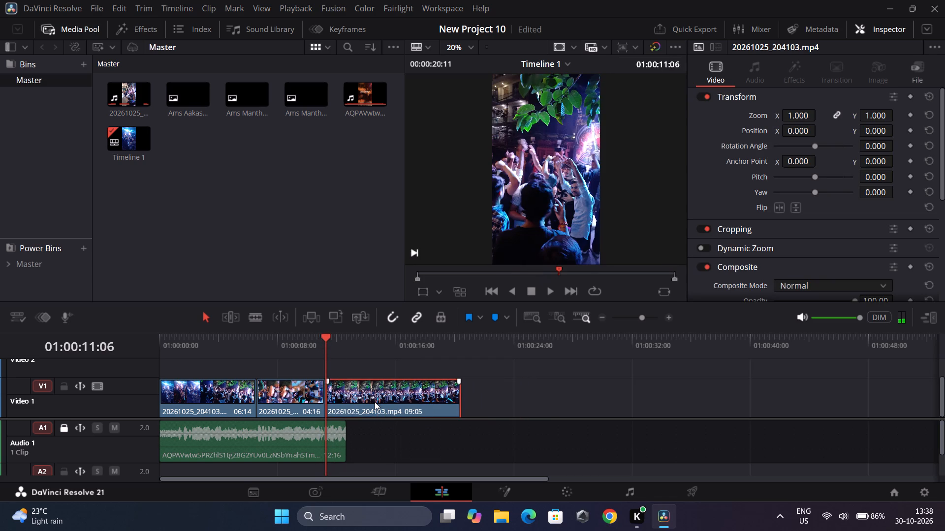
Shift the 09:05 clip later, extend the second clip's end to 05:17, and place the 09:05 clip directly against it.
left_click(375, 402)
left_click_drag(375, 402, 365, 396)
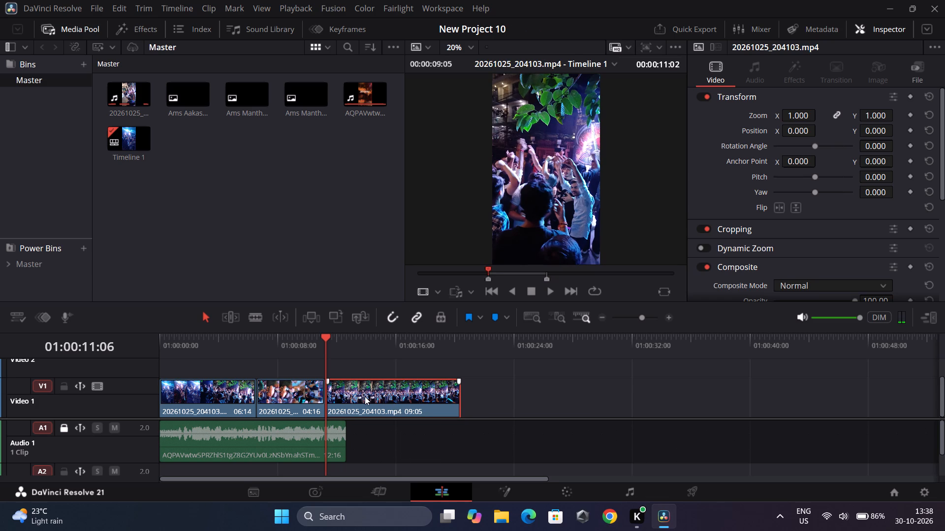
left_click_drag(365, 396, 385, 392)
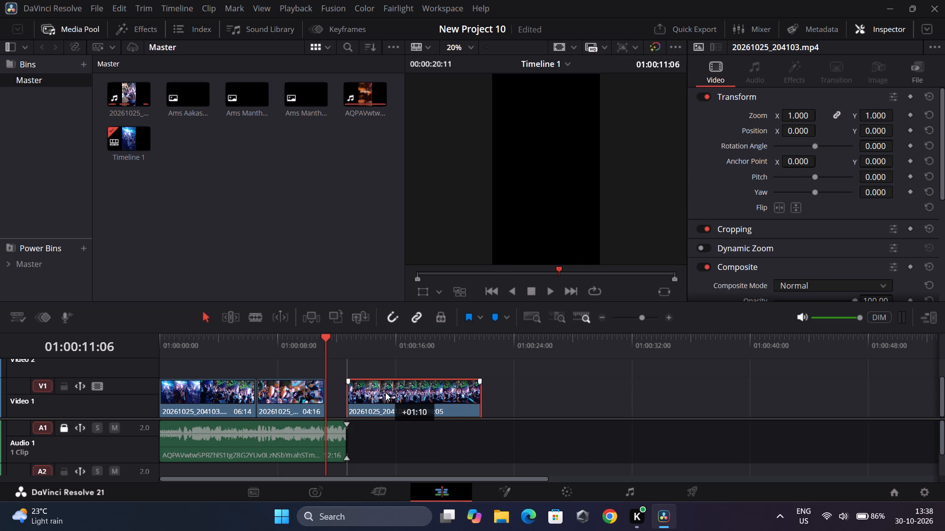
left_click_drag(321, 396, 335, 396)
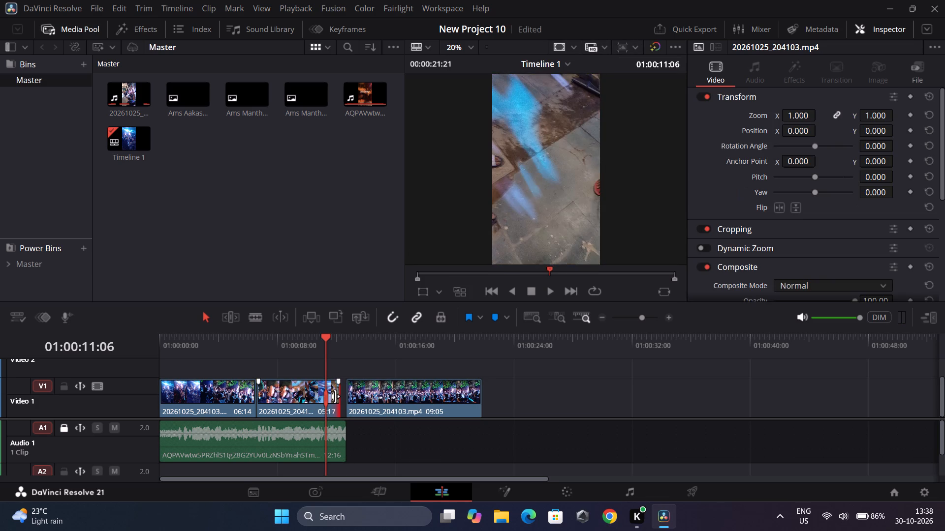
left_click_drag(374, 395, 364, 396)
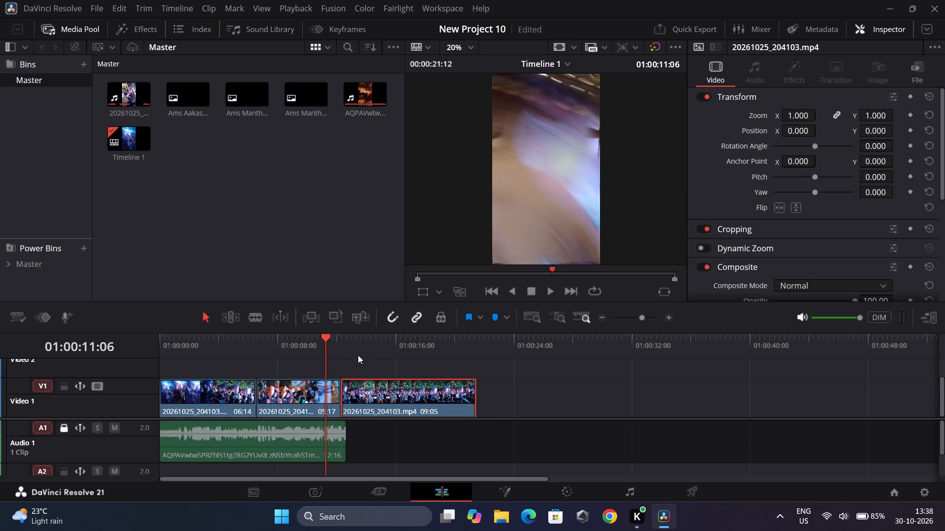
Play the new join, split the second concert clip at 01:00:11:16, and delete the short leftover piece after the cut.
key("space")
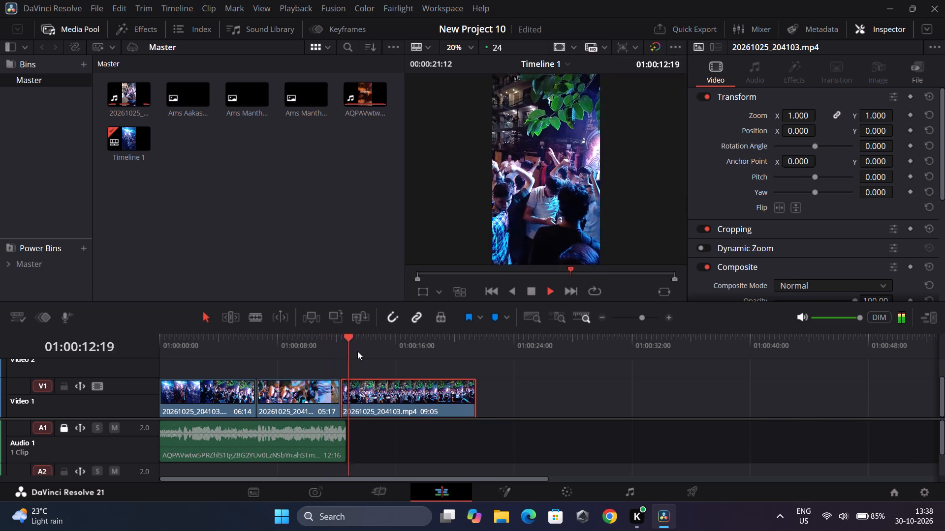
key("space")
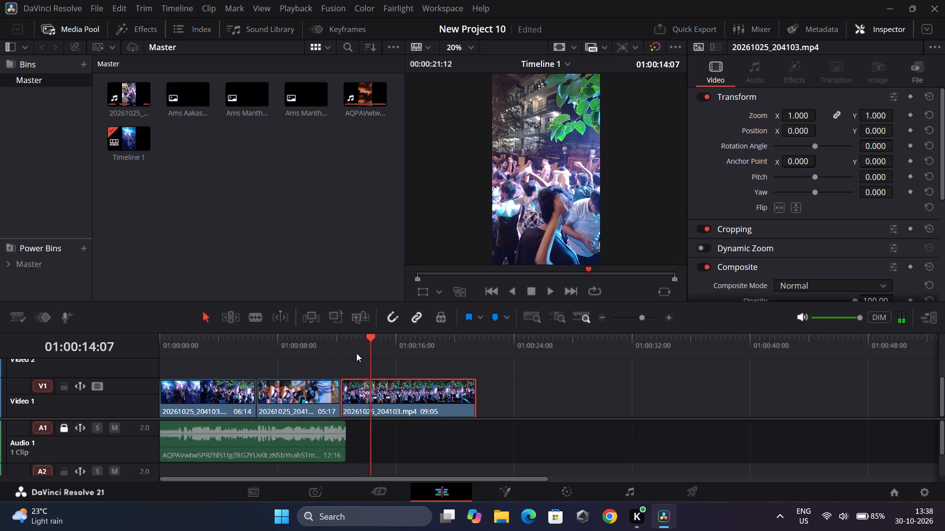
left_click(331, 400)
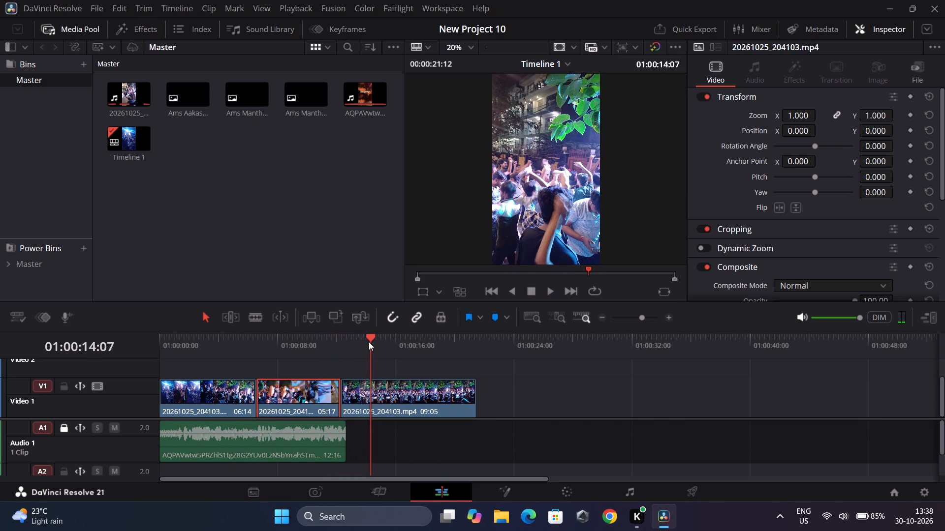
left_click_drag(370, 337, 327, 346)
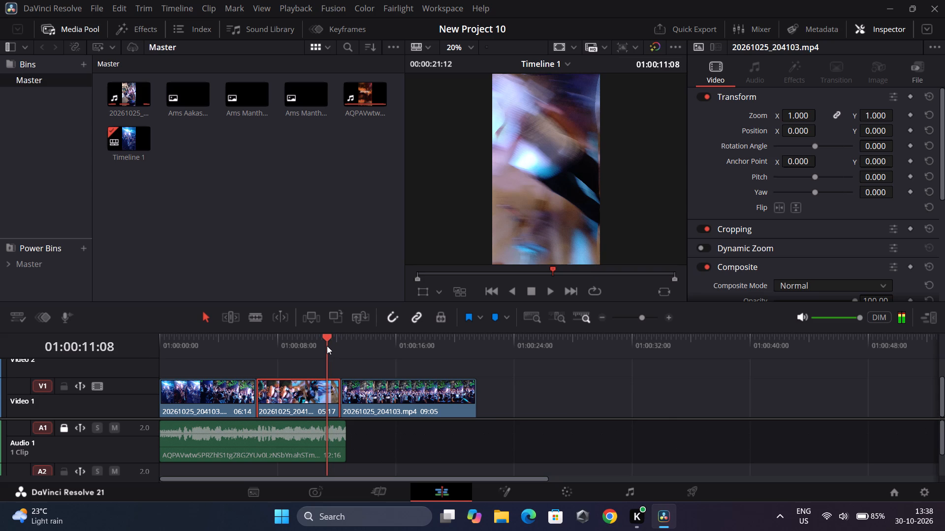
left_click_drag(327, 346, 331, 346)
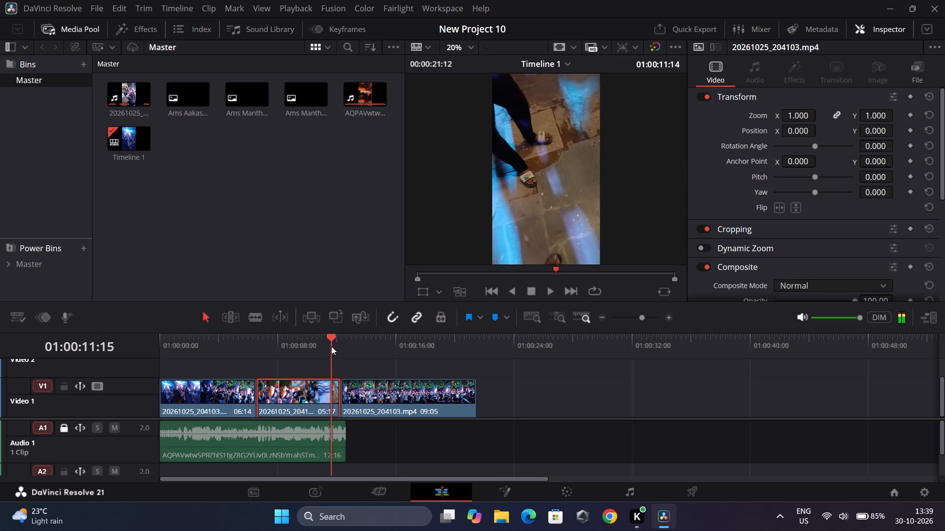
left_click_drag(331, 346, 332, 347)
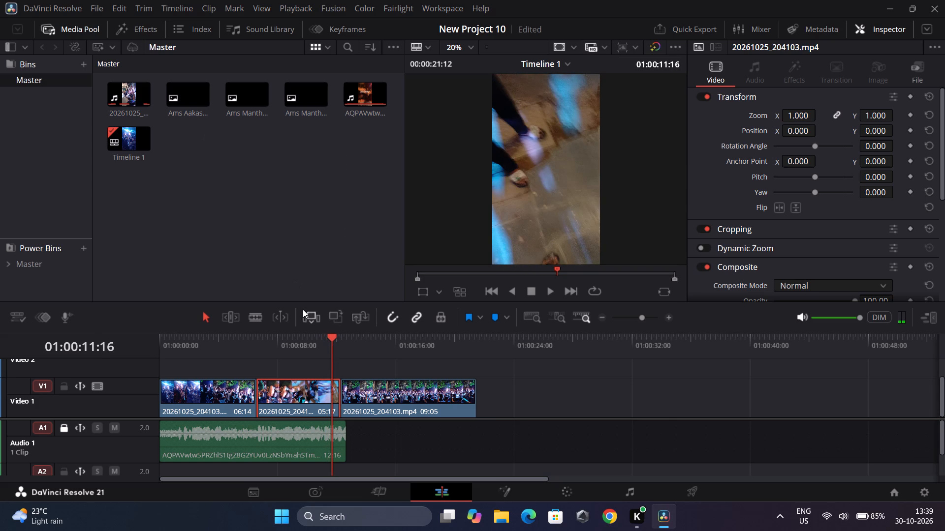
left_click(257, 315)
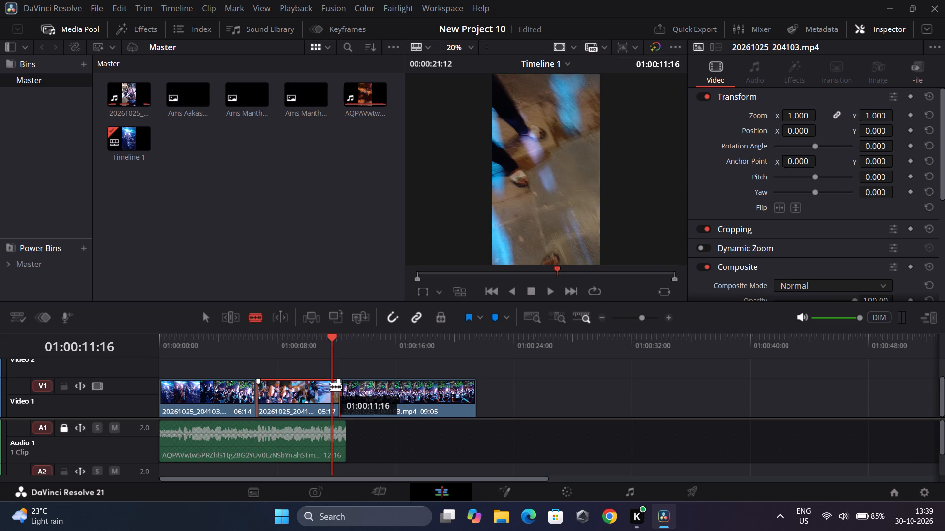
left_click(329, 387)
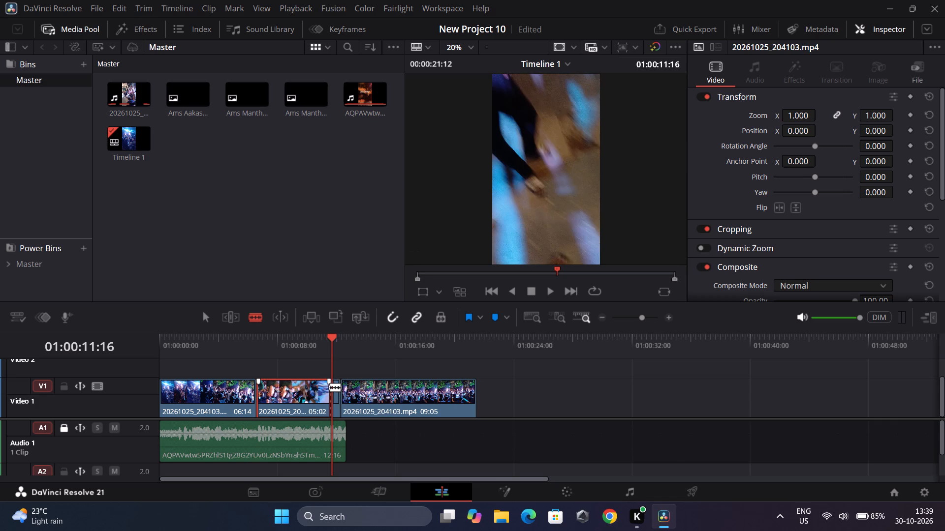
left_click(202, 321)
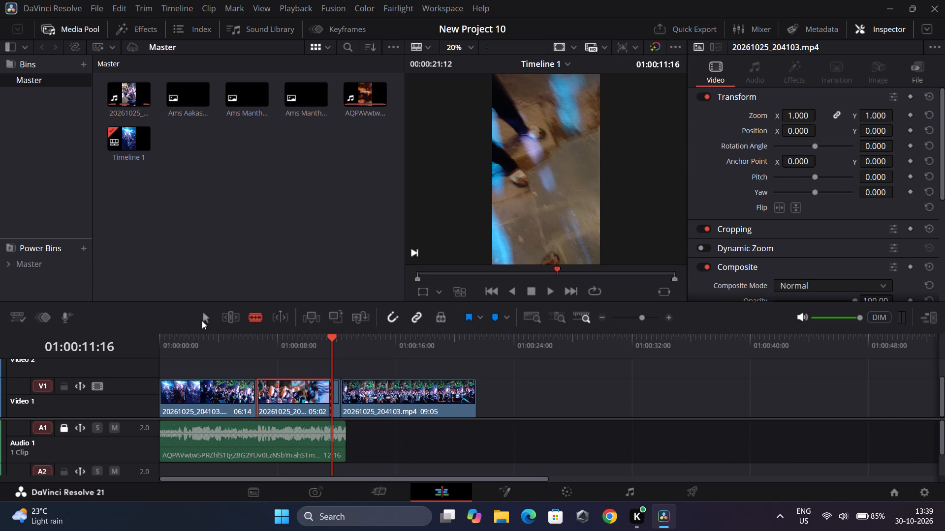
left_click(334, 392)
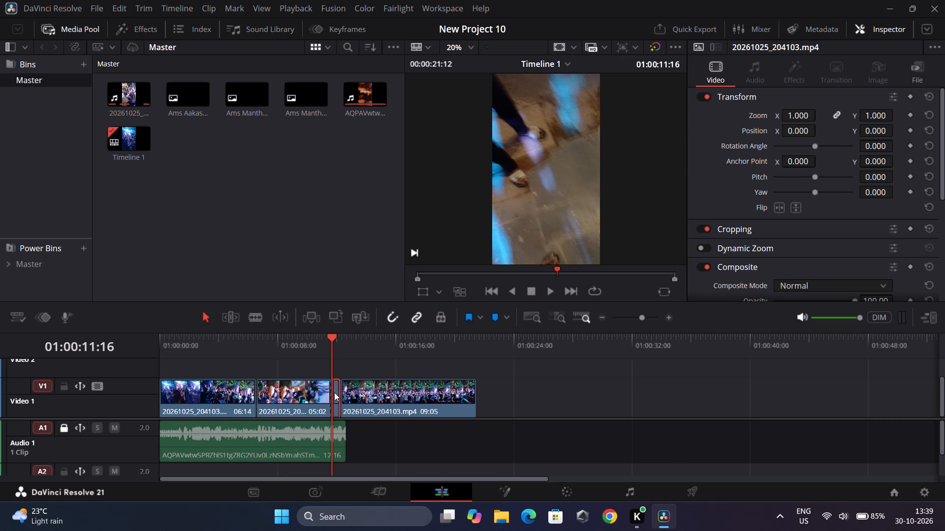
key("BackSpace")
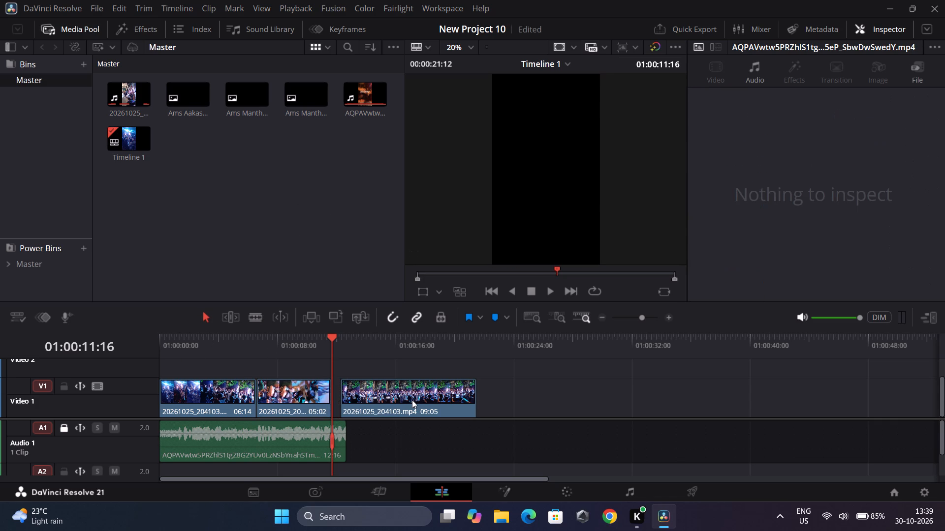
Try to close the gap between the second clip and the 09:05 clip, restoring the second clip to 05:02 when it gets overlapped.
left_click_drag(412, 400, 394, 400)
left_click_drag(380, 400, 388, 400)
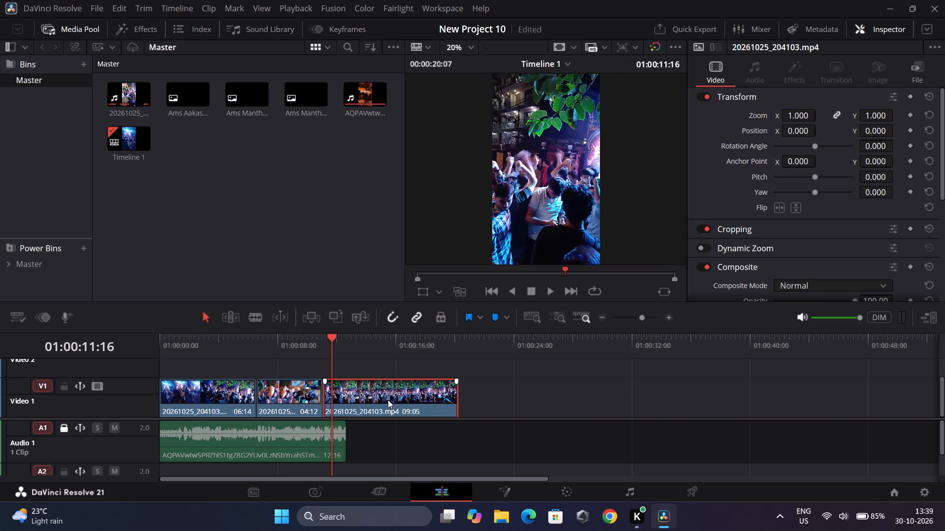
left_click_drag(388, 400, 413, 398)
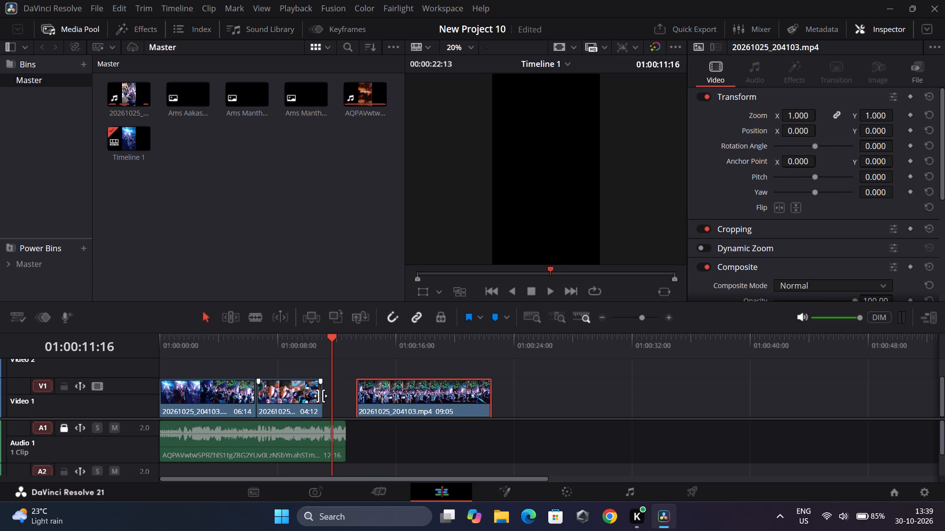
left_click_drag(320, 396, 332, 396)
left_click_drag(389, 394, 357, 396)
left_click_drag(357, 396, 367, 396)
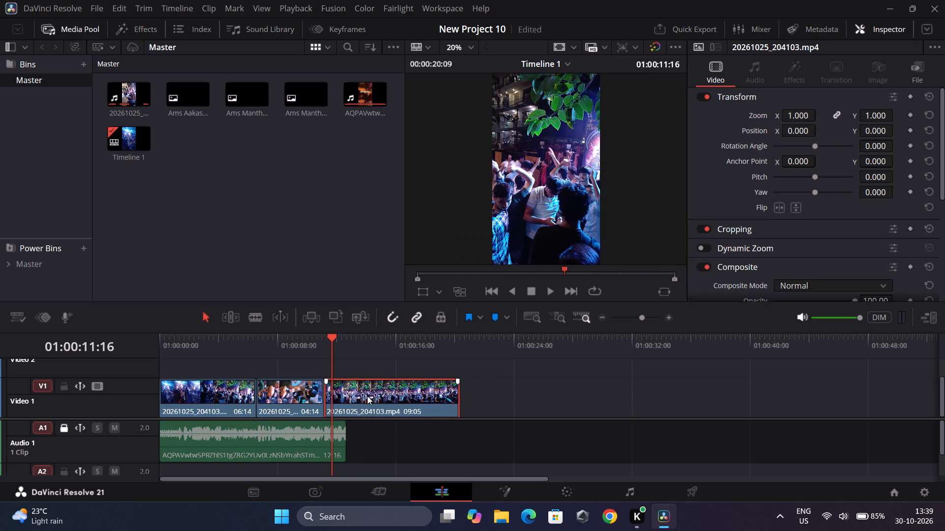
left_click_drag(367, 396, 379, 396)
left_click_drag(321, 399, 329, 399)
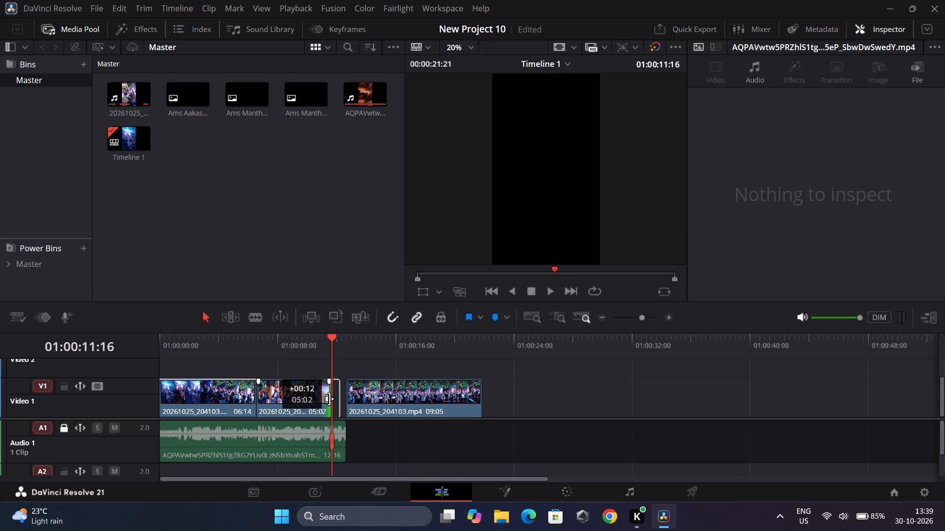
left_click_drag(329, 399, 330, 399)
Move the 09:05 clip to start at 01:00:11:16, directly against the end of the second clip.
left_click_drag(379, 395, 368, 395)
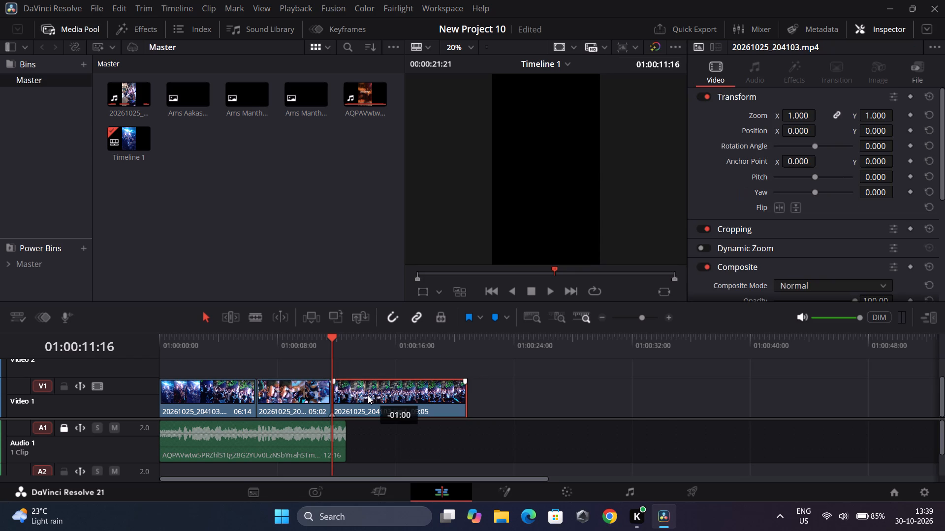
left_click_drag(368, 395, 366, 395)
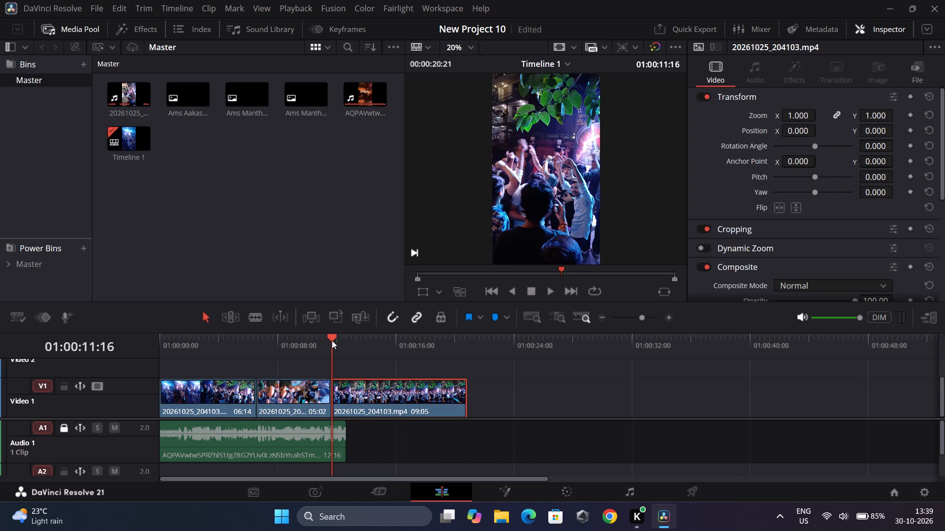
Play the edit from about 01:00:04:00 through the new join and display the video transitions library.
left_click_drag(332, 340, 226, 320)
key("space")
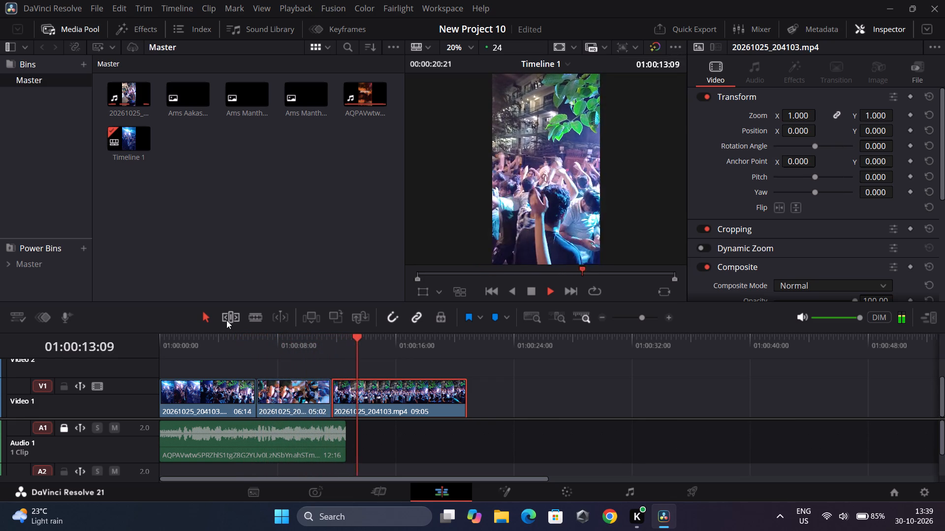
left_click(142, 26)
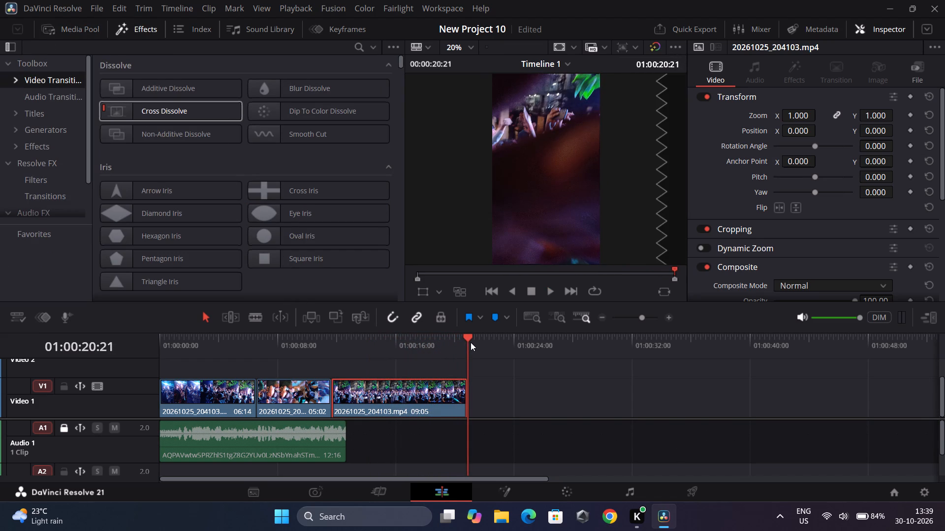
Split the third clip at 01:00:13:17 and again at about 01:00:15:00, and delete both pieces after the first cut.
left_click_drag(471, 342, 349, 363)
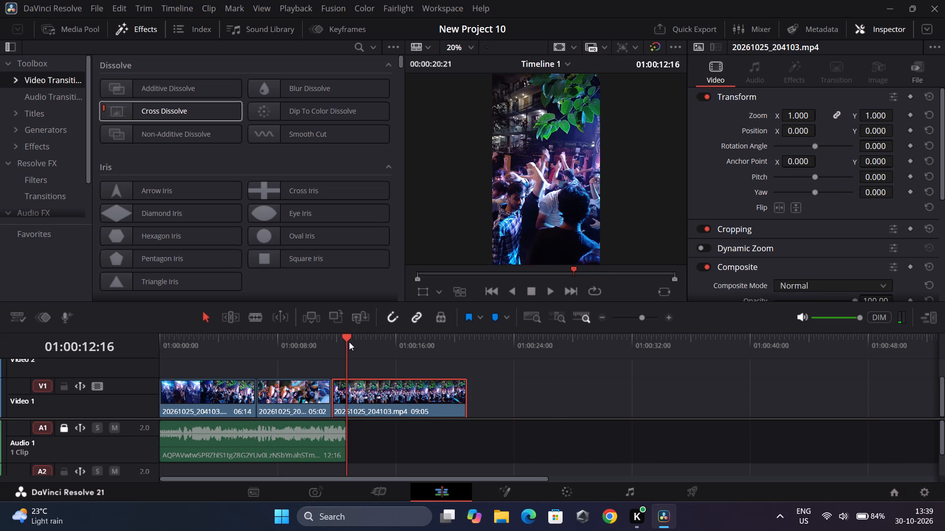
left_click_drag(346, 336, 362, 336)
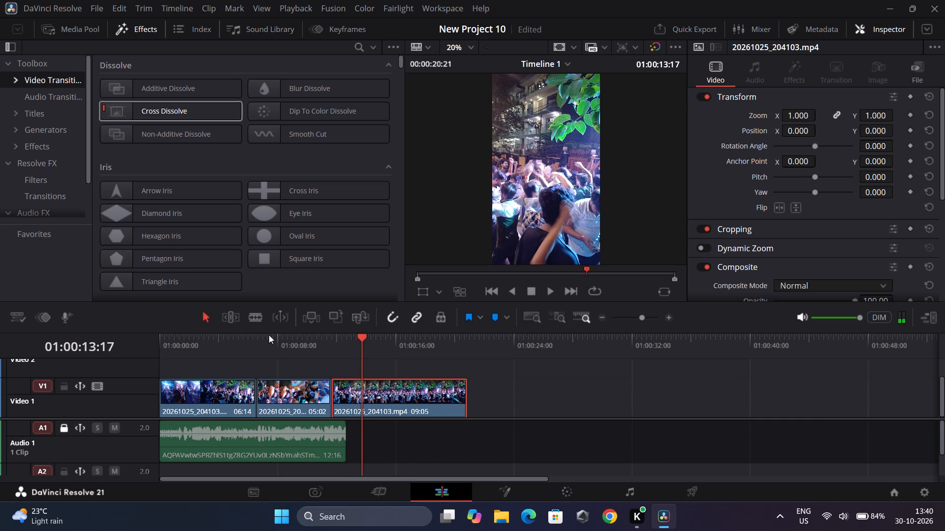
left_click(261, 325)
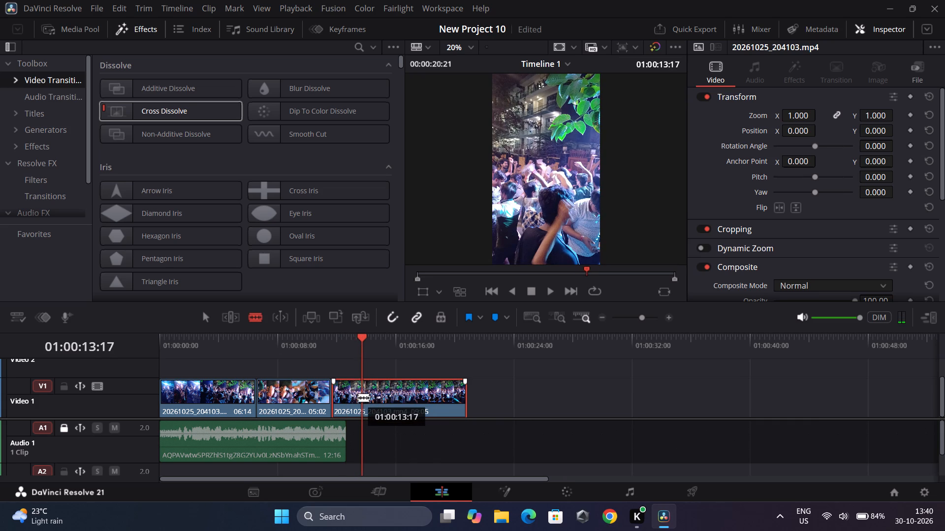
left_click(358, 397)
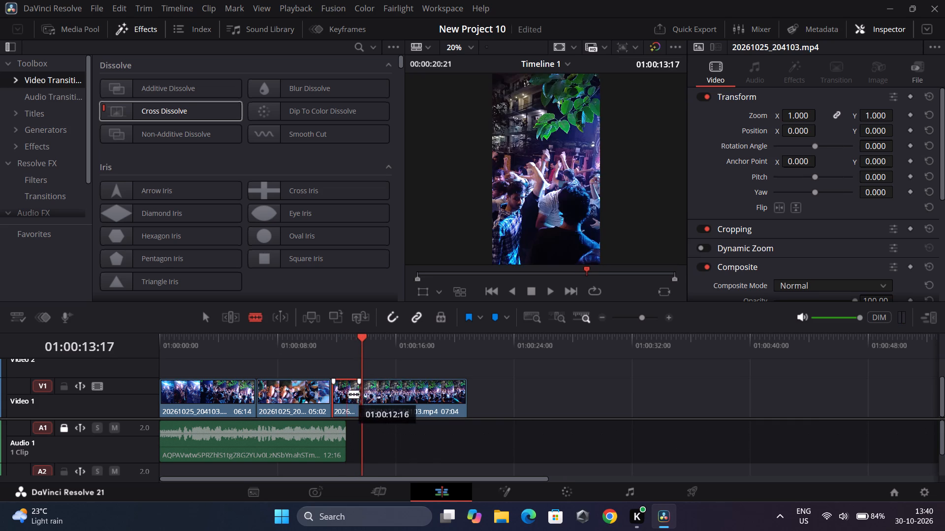
left_click(382, 391)
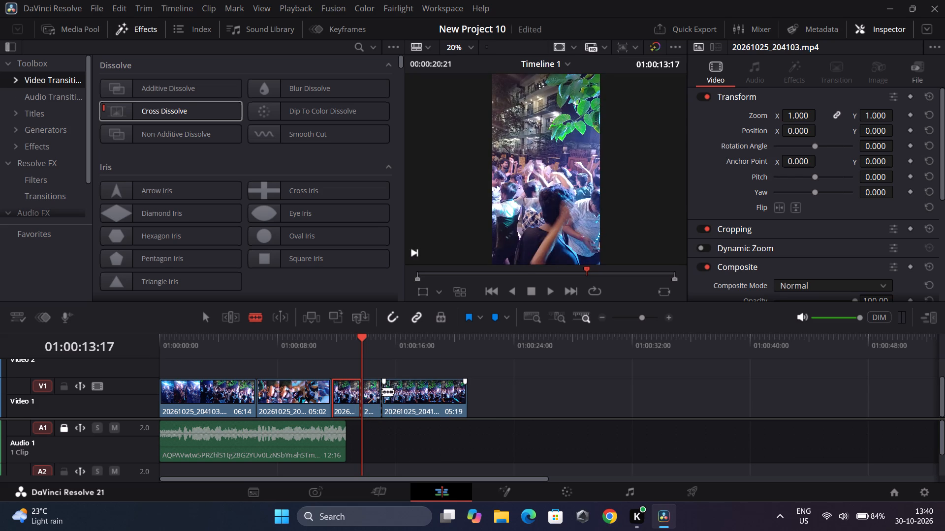
left_click(210, 316)
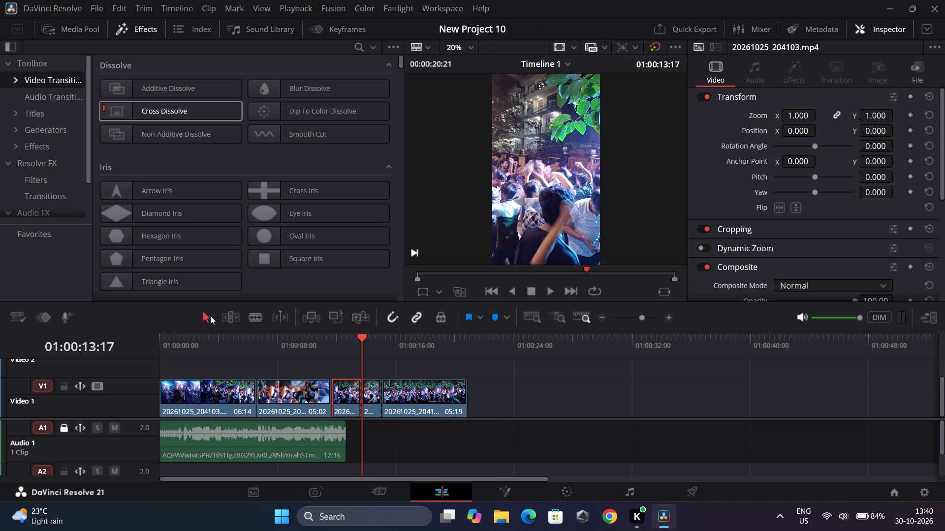
left_click(369, 387)
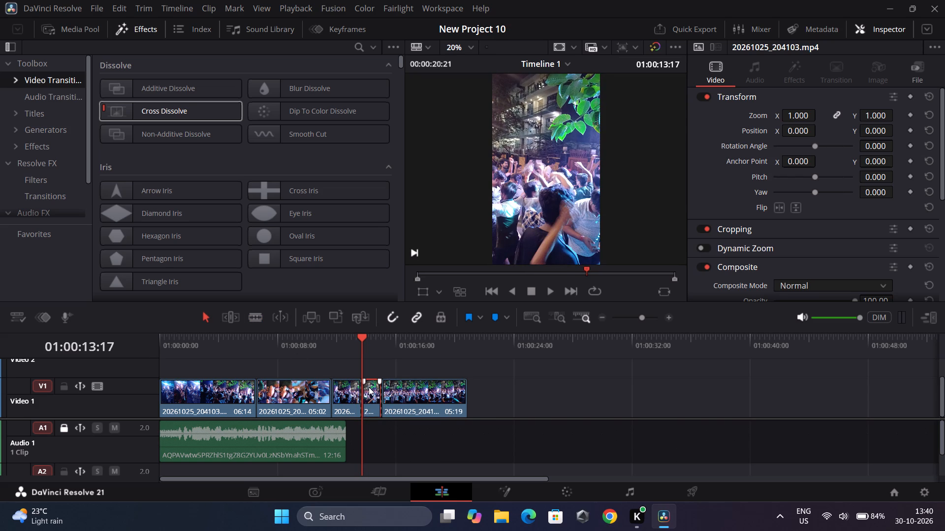
key("Delete")
left_click(399, 405)
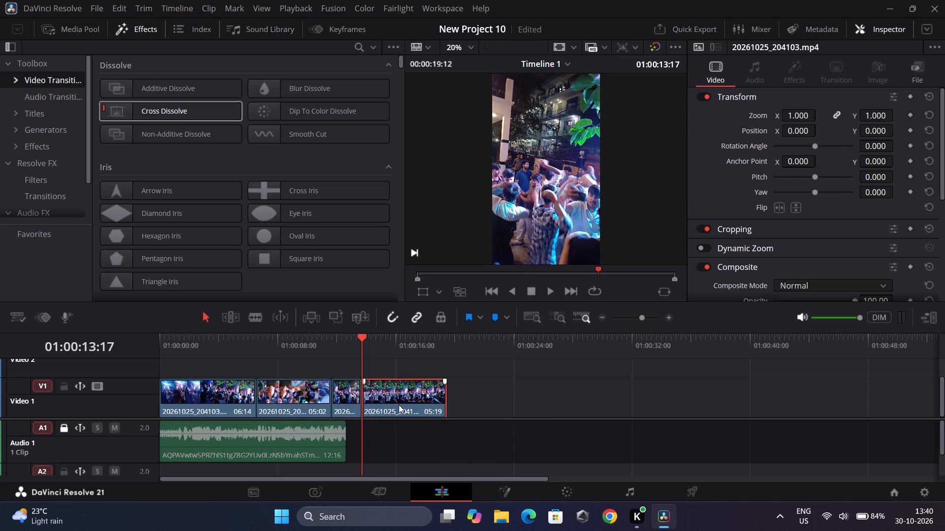
key("Delete")
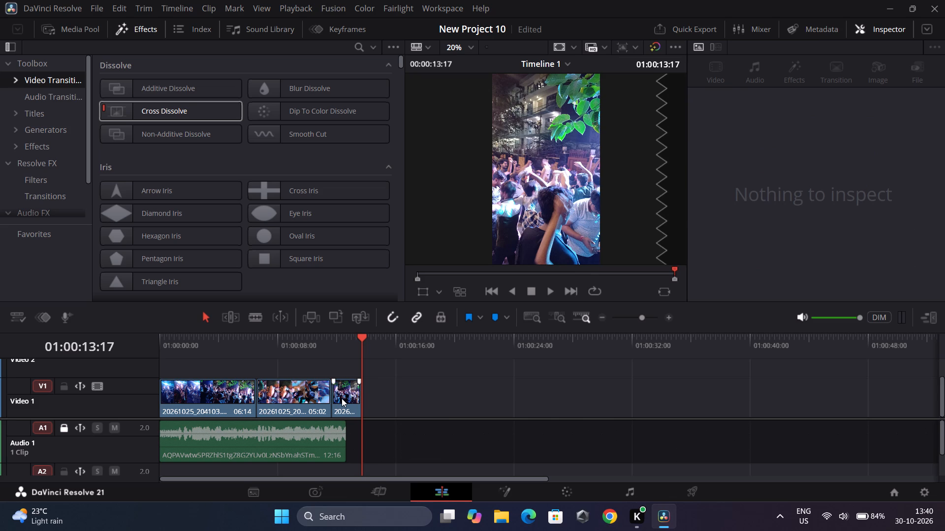
Reorder the clips so the short crowd clip sits between the 06:14 and 05:02 clips, with all three end to end.
left_click_drag(342, 398, 263, 396)
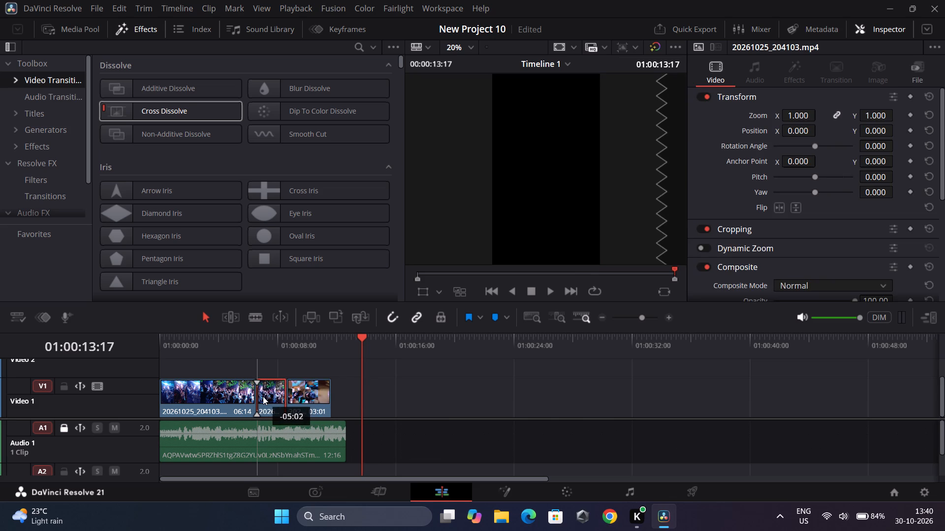
left_click_drag(263, 396, 454, 395)
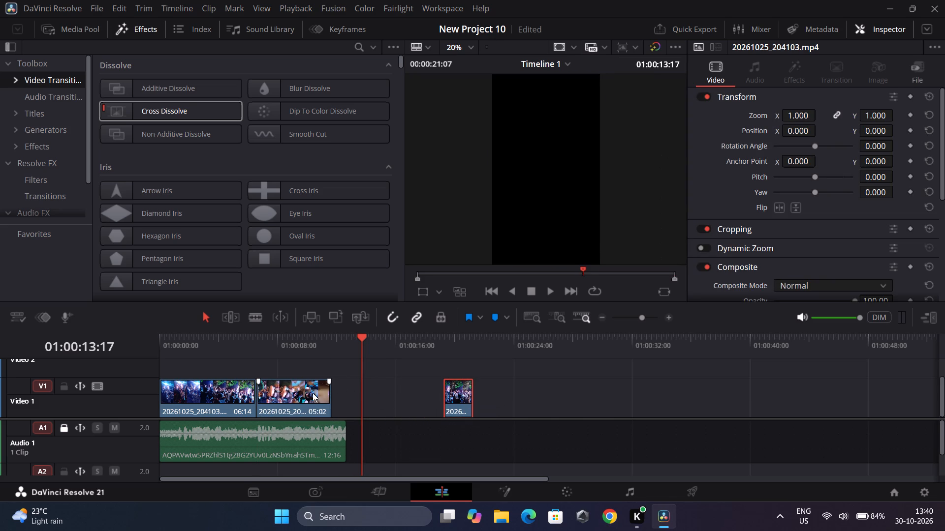
left_click_drag(302, 395, 388, 400)
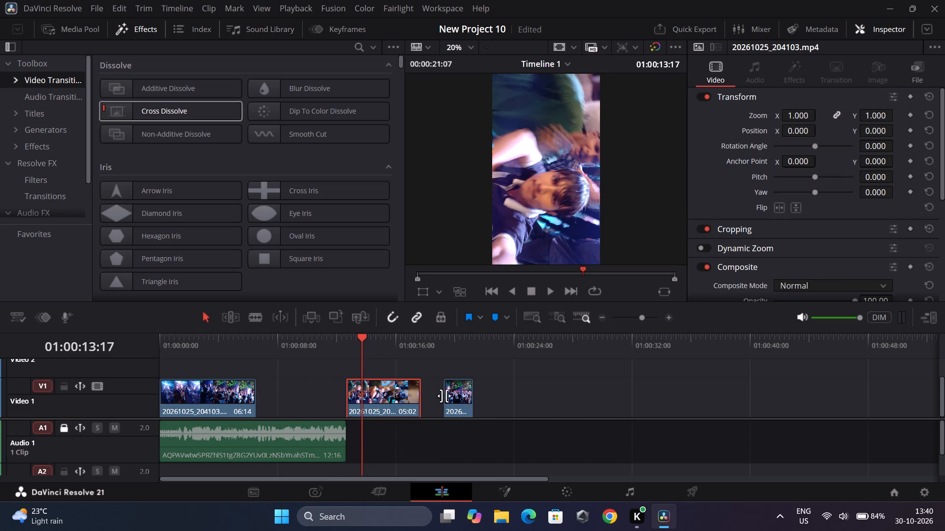
left_click_drag(458, 397, 268, 386)
left_click_drag(388, 397, 324, 389)
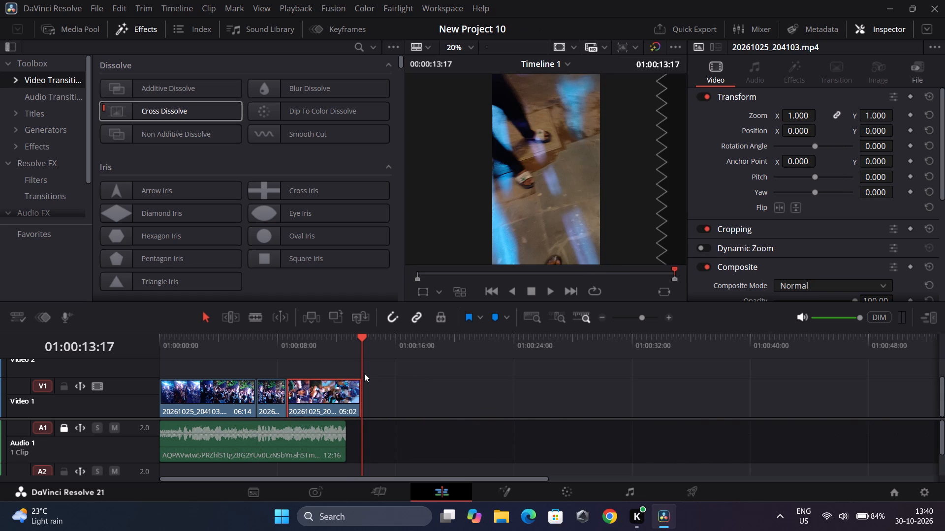
Split the last video clip at 01:00:12:16, where the song audio ends, and delete the leftover piece.
left_click(252, 313)
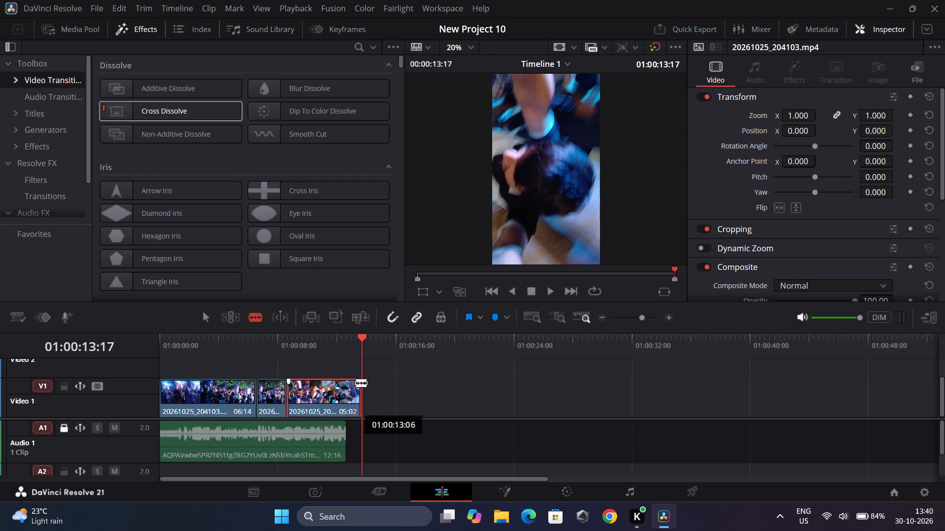
left_click_drag(364, 336, 355, 338)
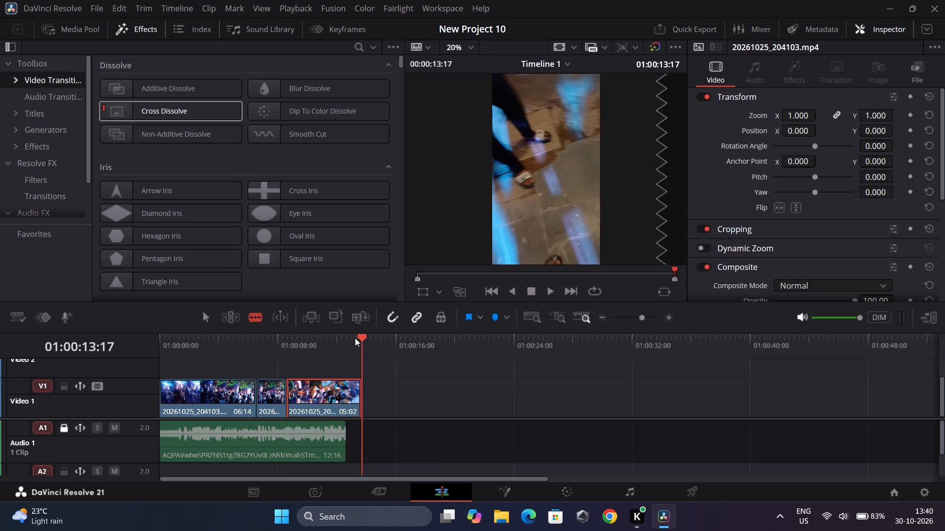
left_click_drag(355, 338, 351, 338)
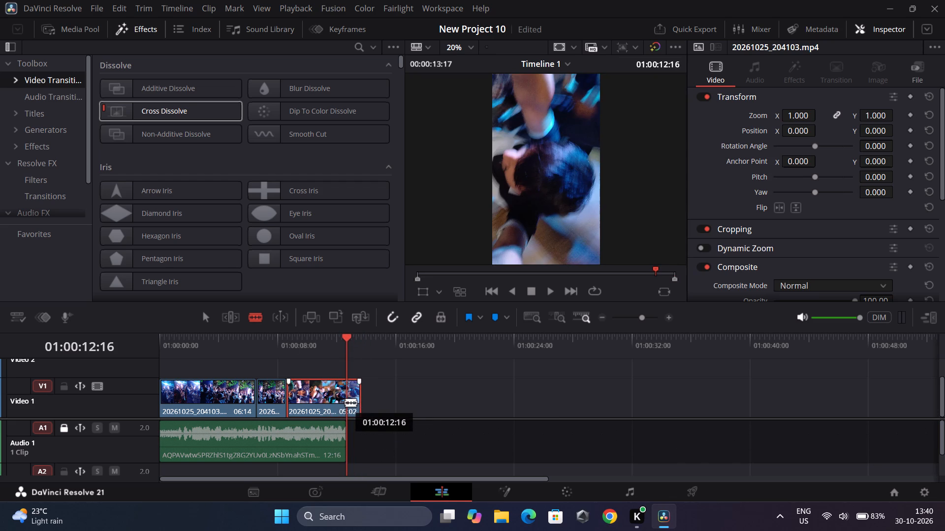
left_click(345, 402)
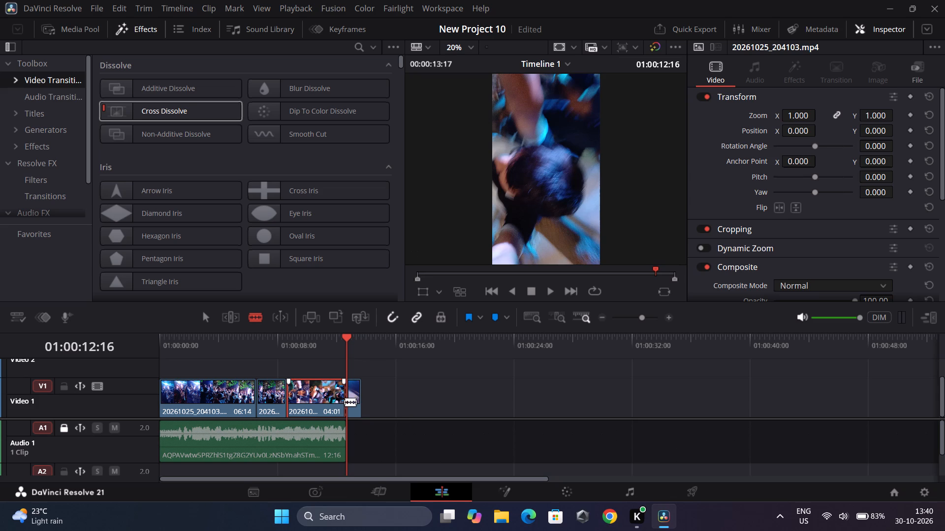
left_click(209, 316)
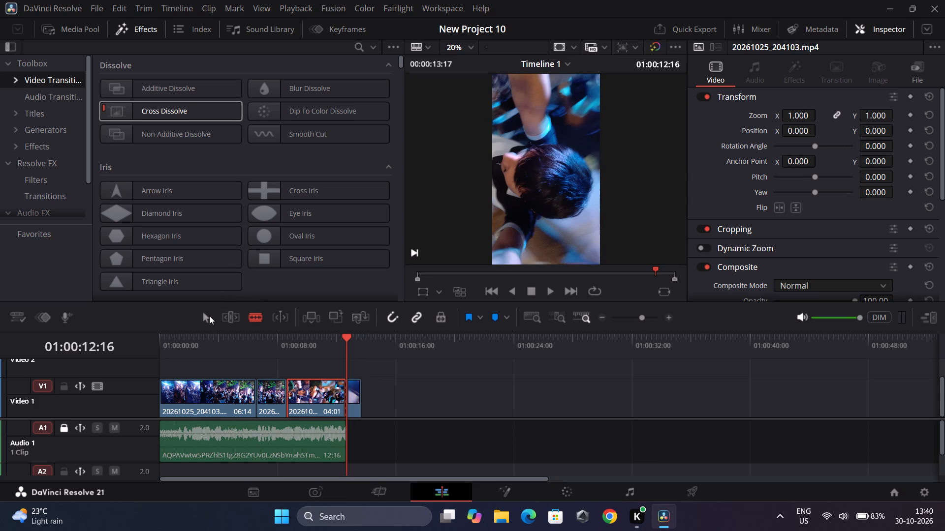
left_click(353, 397)
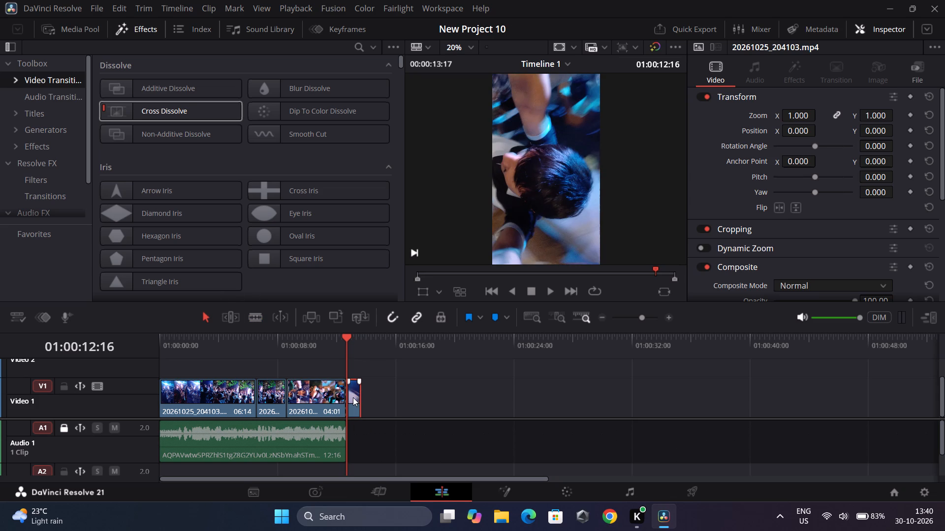
key("Delete")
Play the reordered edit from 01:00:00:00 to its end to review the clip order and joins.
key("space")
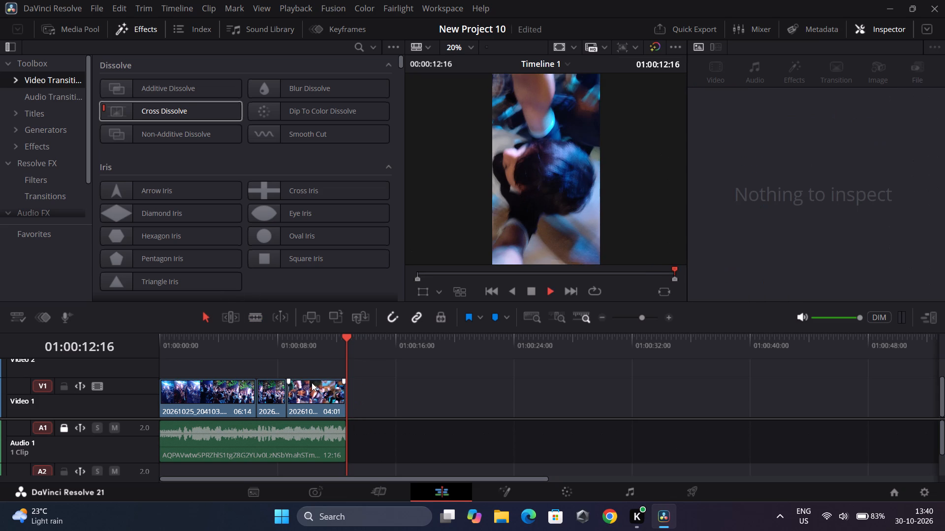
left_click_drag(348, 341, 123, 365)
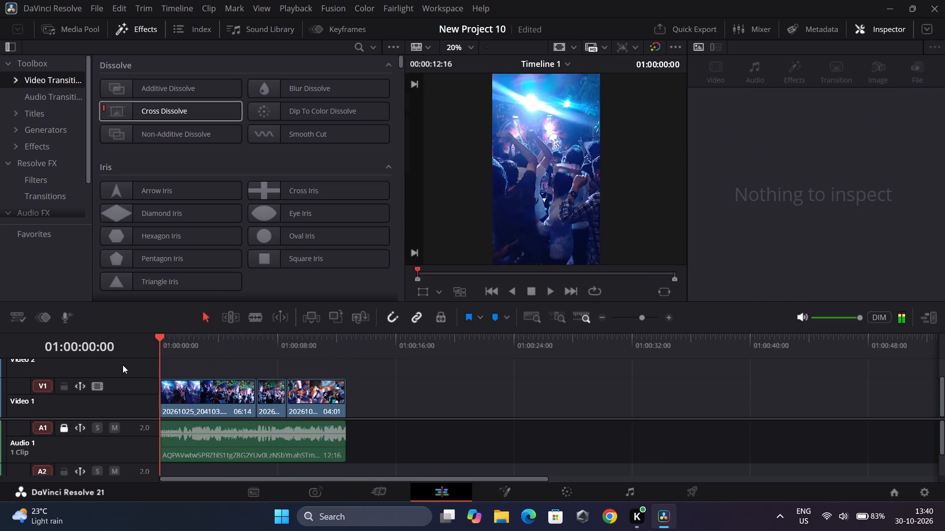
left_click_drag(123, 365, 120, 362)
key("space")
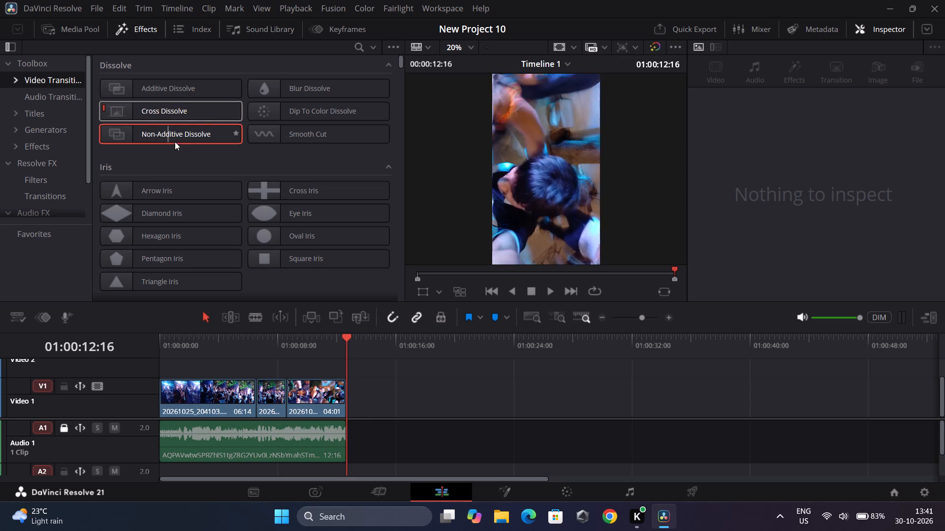
Add a Smooth Cut transition at the join between the first and second clips and play it back.
left_click_drag(350, 336, 254, 343)
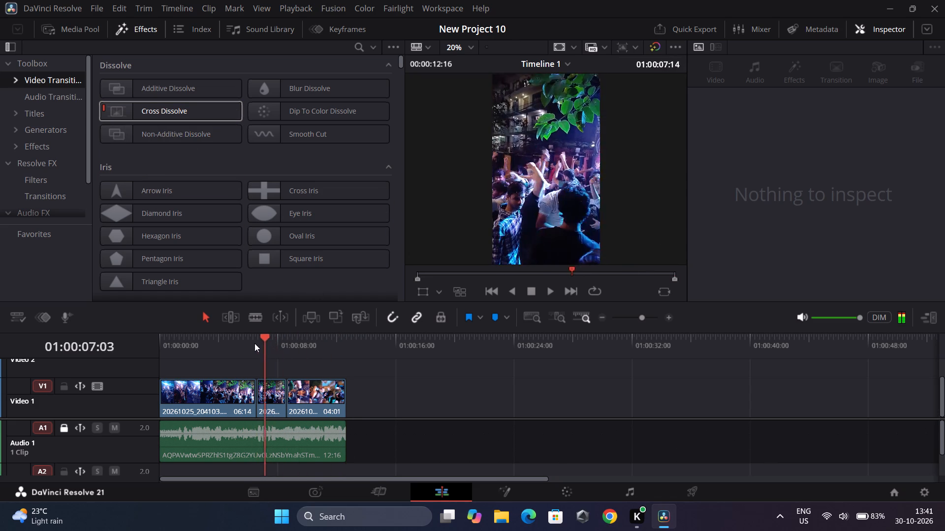
left_click_drag(254, 343, 250, 343)
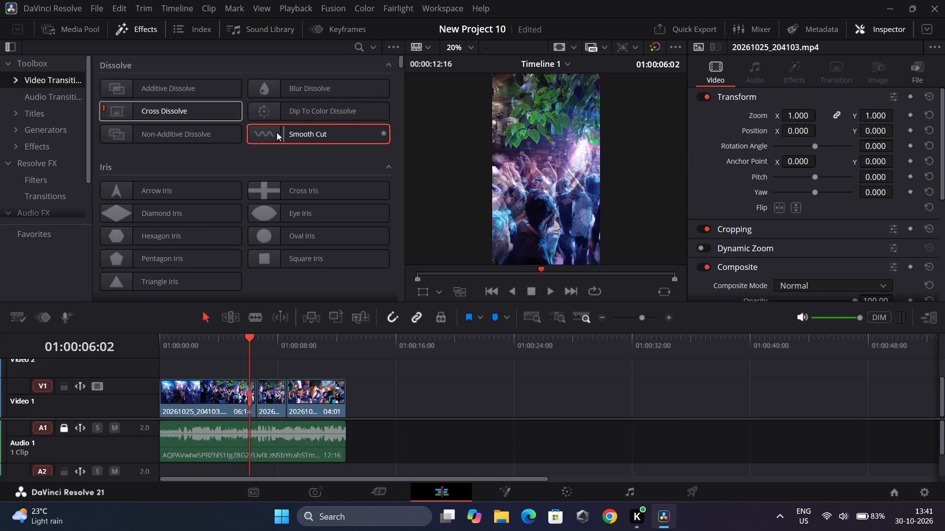
left_click_drag(299, 129, 250, 313)
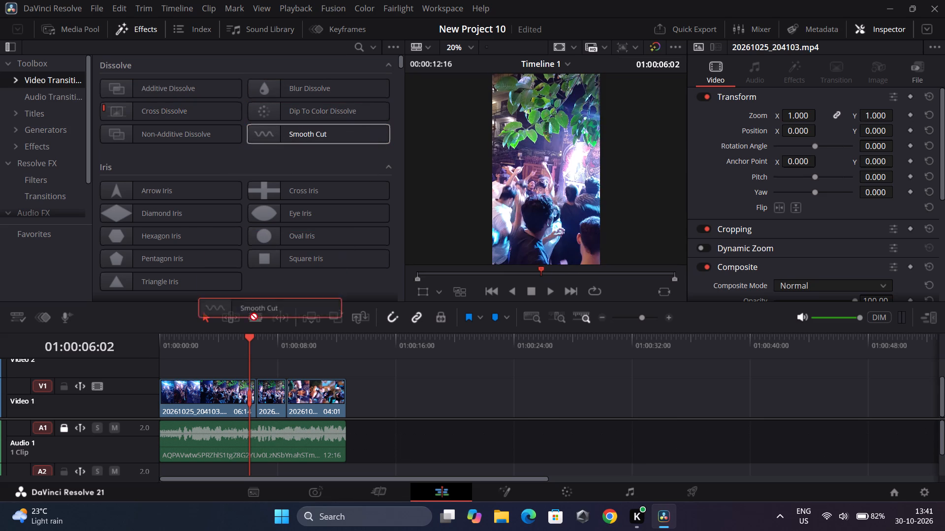
left_click_drag(250, 313, 256, 382)
key("space")
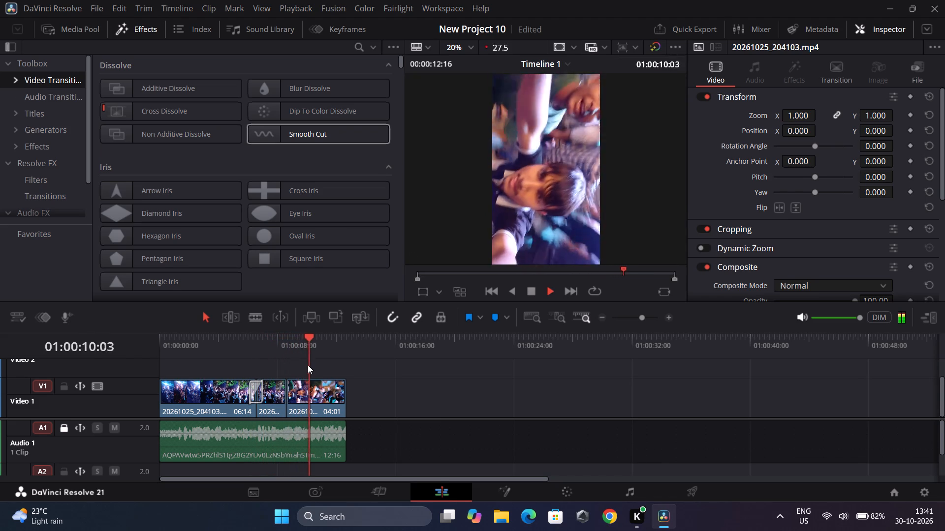
key("space")
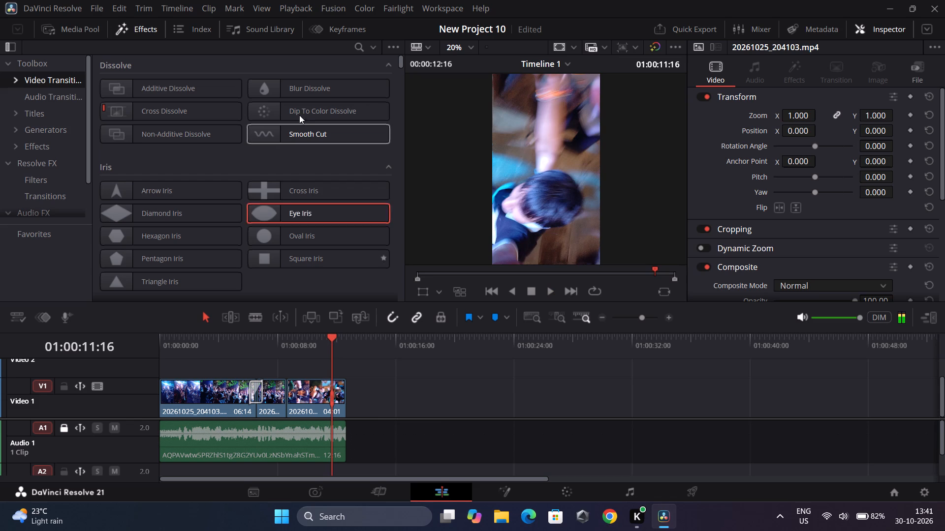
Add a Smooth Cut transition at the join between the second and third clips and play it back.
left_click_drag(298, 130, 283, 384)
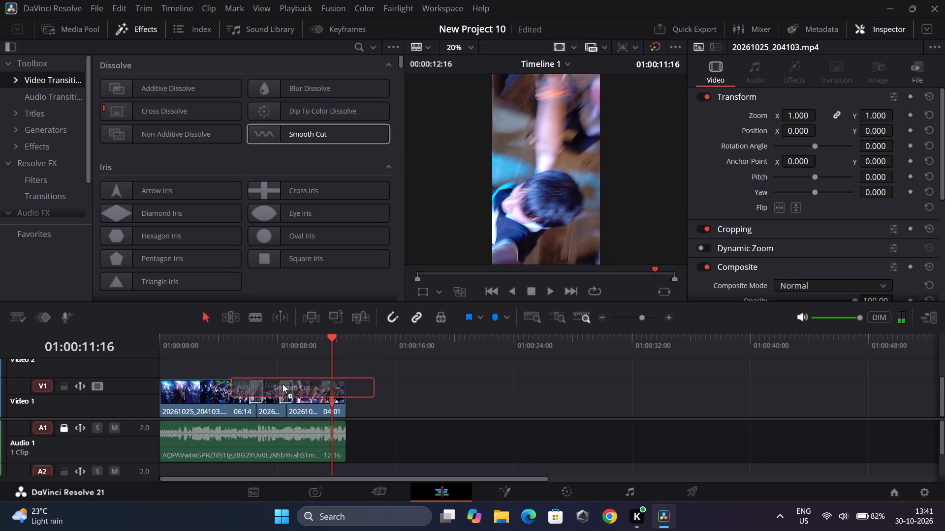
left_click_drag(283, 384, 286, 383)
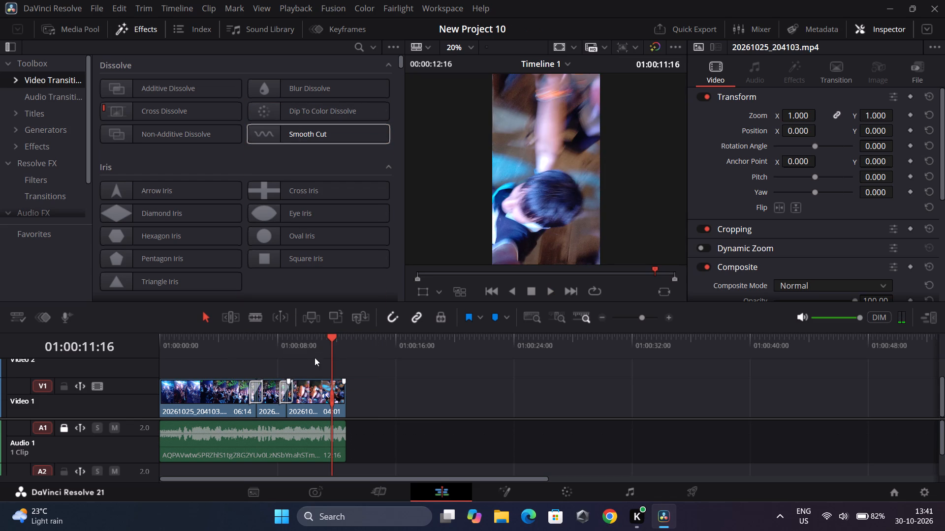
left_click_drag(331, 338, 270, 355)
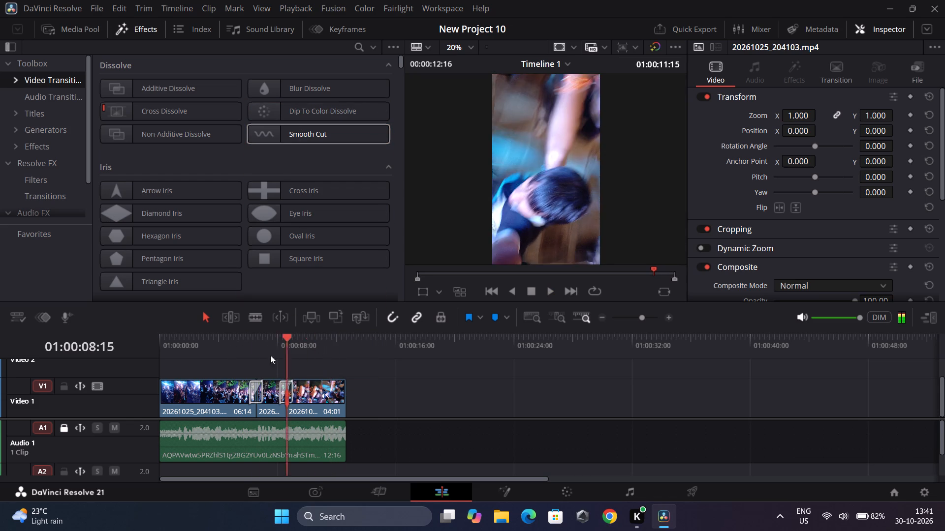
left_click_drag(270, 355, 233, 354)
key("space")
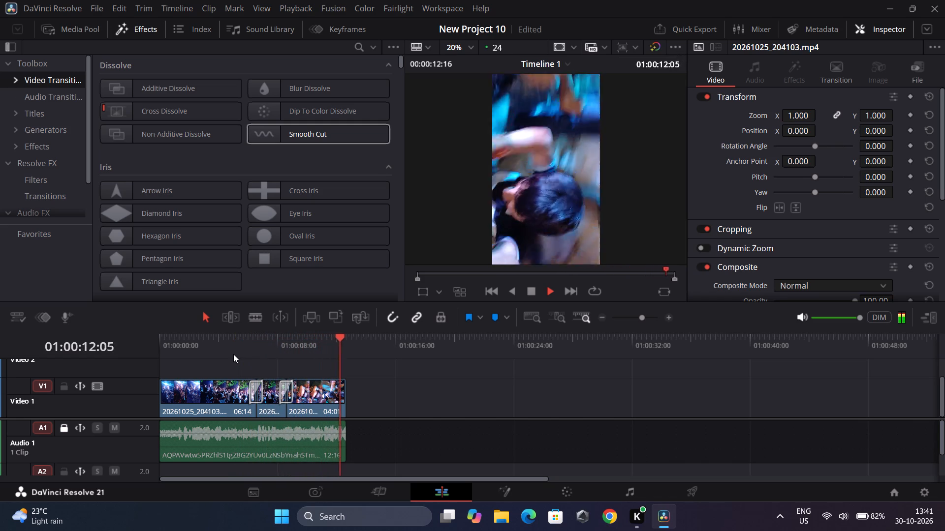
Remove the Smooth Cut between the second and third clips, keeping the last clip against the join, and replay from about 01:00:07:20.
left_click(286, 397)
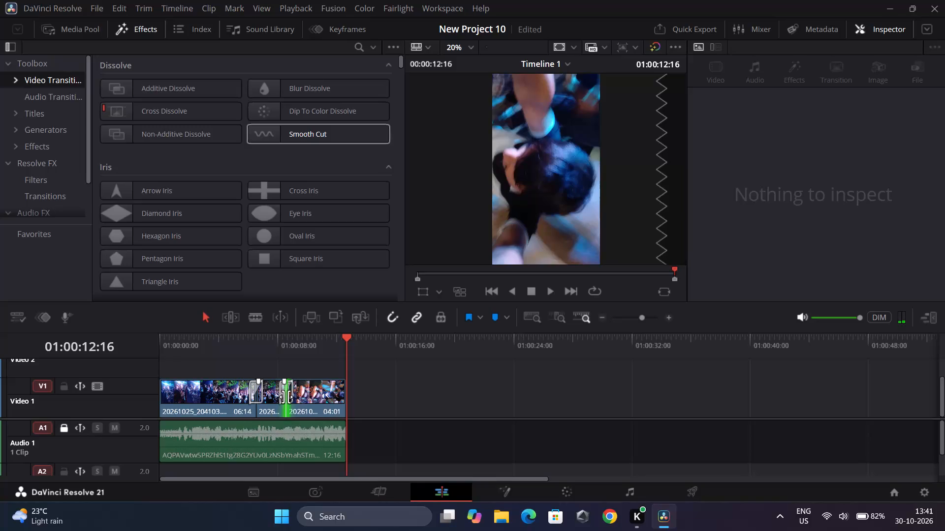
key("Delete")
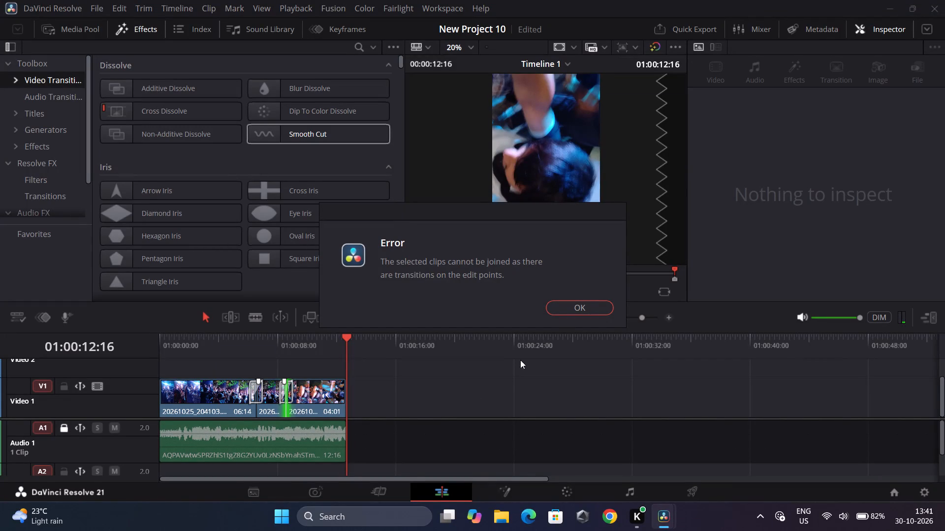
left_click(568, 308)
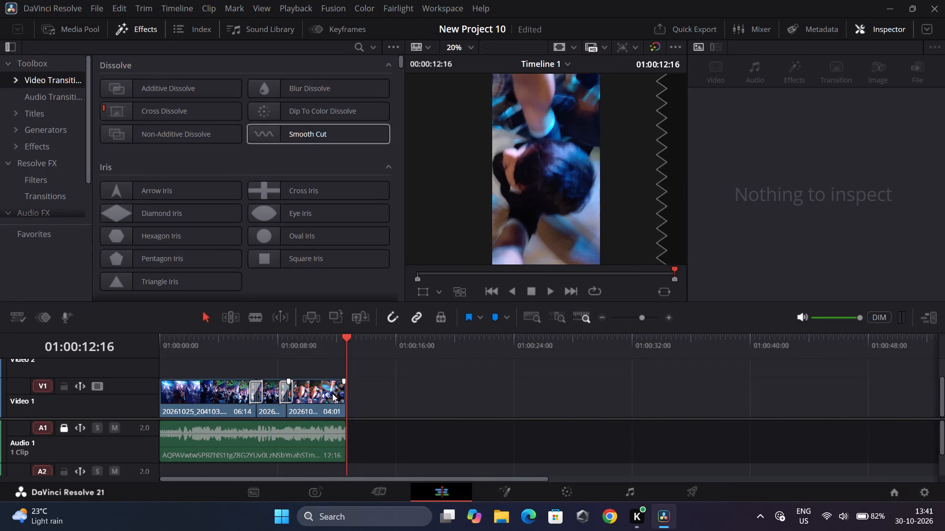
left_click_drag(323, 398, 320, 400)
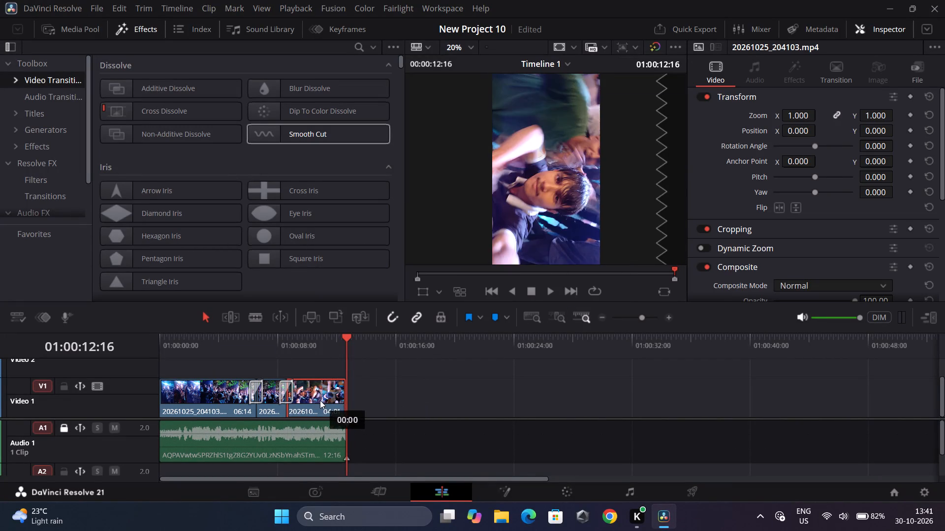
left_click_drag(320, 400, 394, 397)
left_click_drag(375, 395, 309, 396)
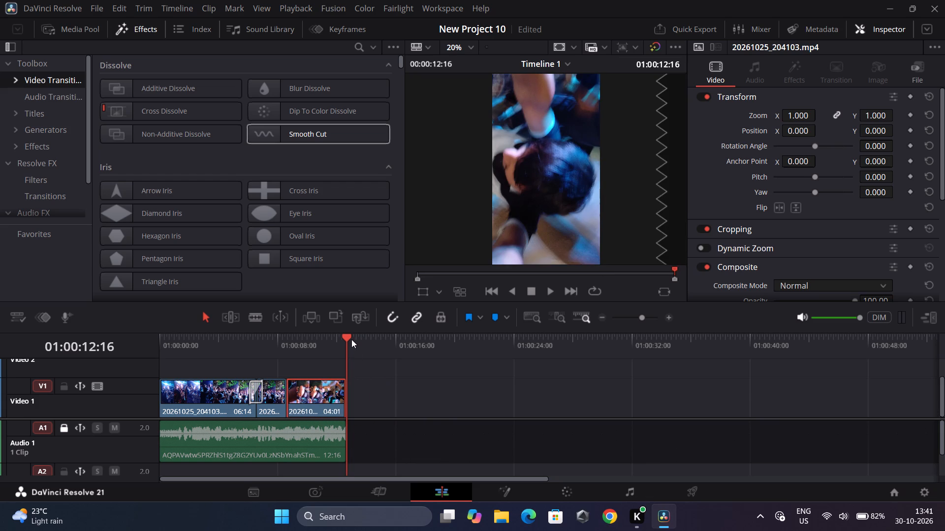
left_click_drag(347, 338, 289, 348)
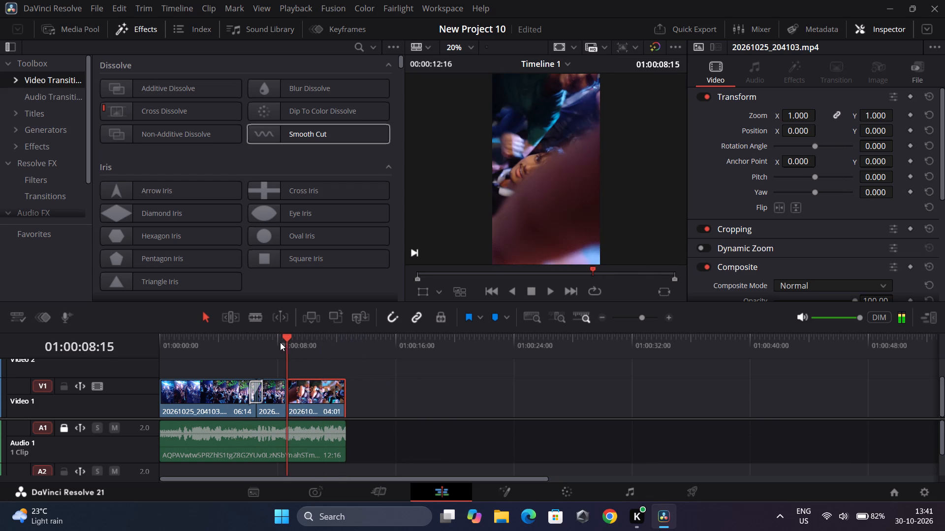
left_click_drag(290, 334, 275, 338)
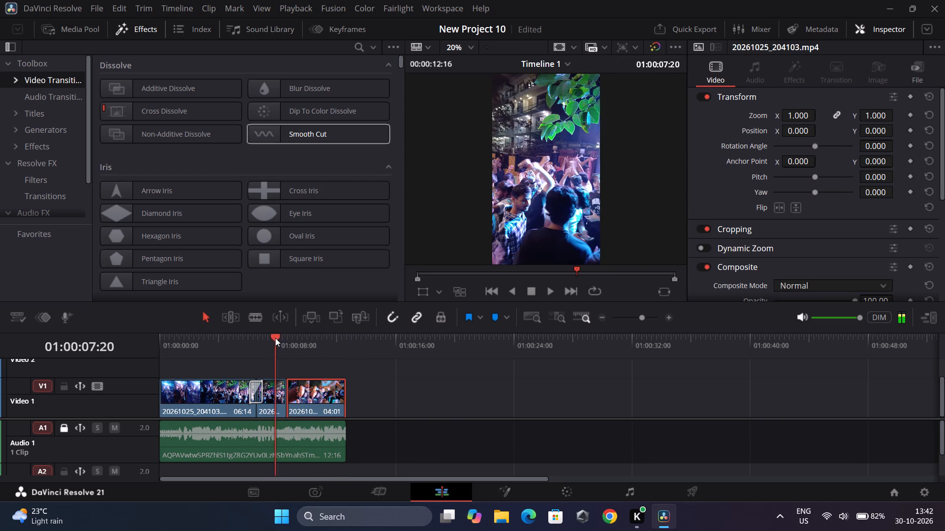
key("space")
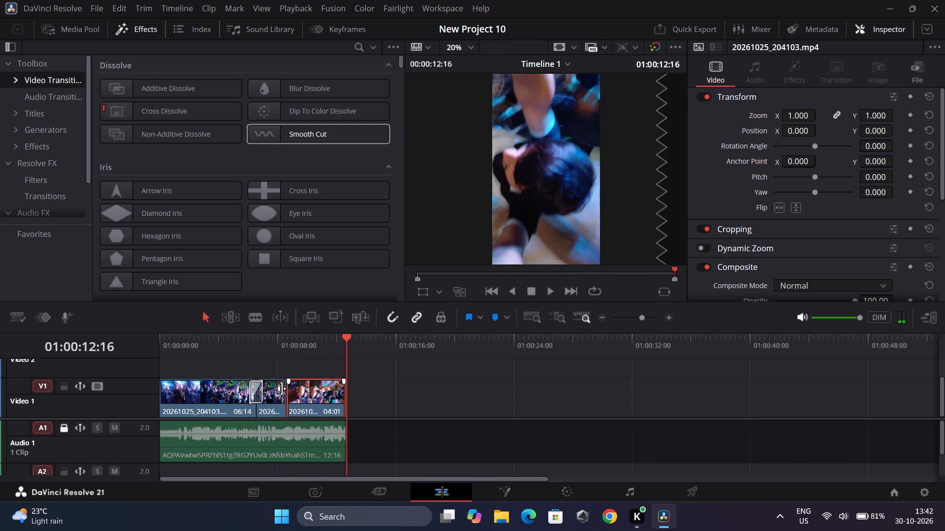
Place Ams Aakash_transparent.png on Video 2 at 01:00:00:00, above the first clip, and play the opening up to about 01:00:03:08.
scroll(279, 390, "up", 1)
left_click(215, 375)
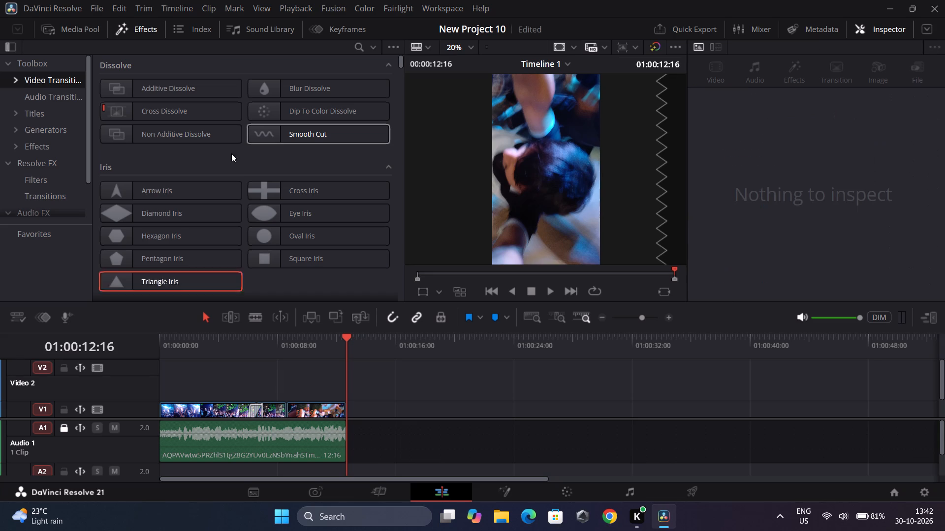
left_click(80, 26)
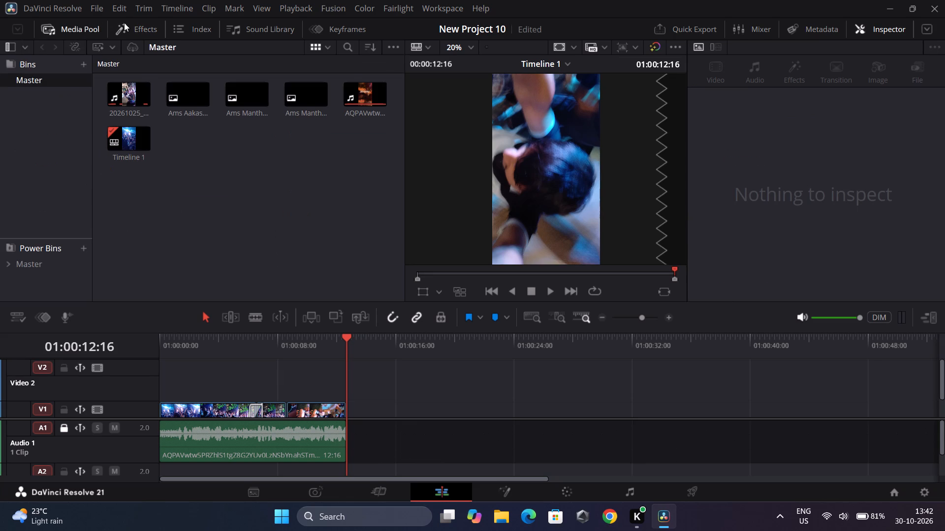
left_click(124, 23)
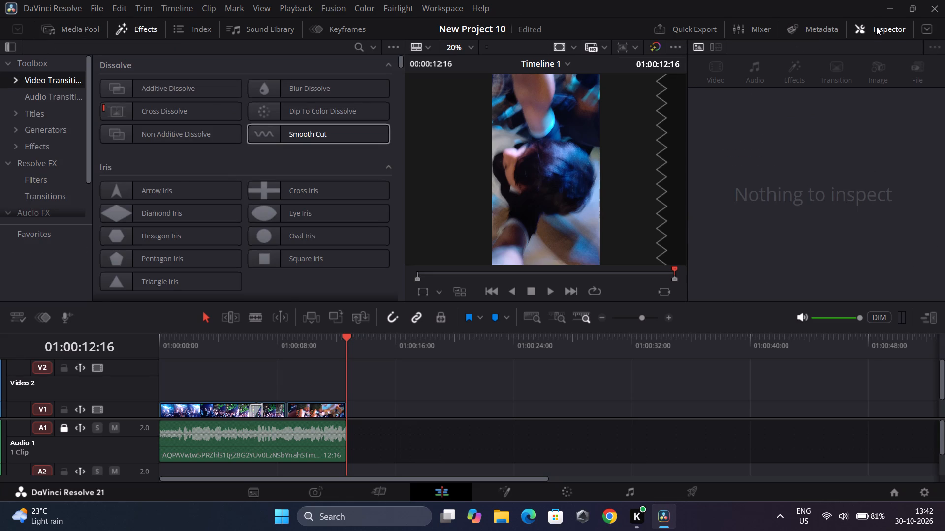
left_click(876, 27)
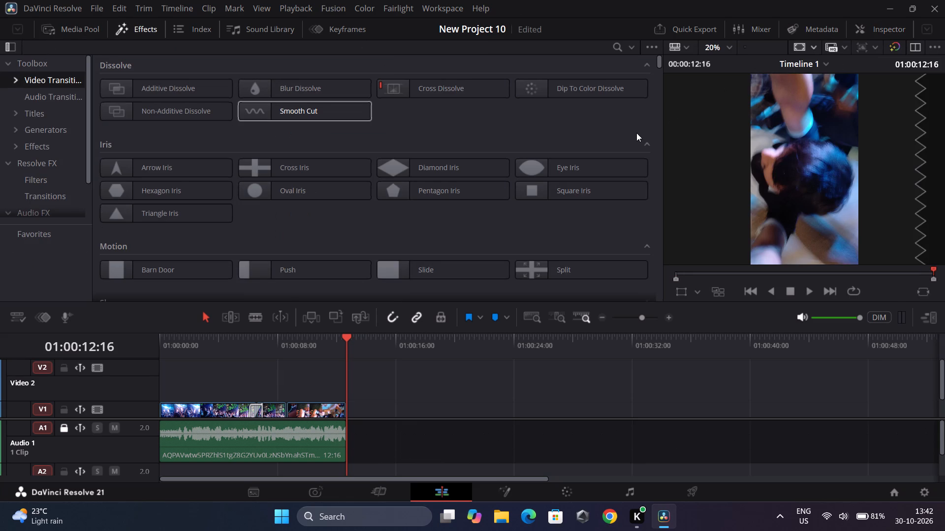
left_click(90, 22)
left_click(137, 27)
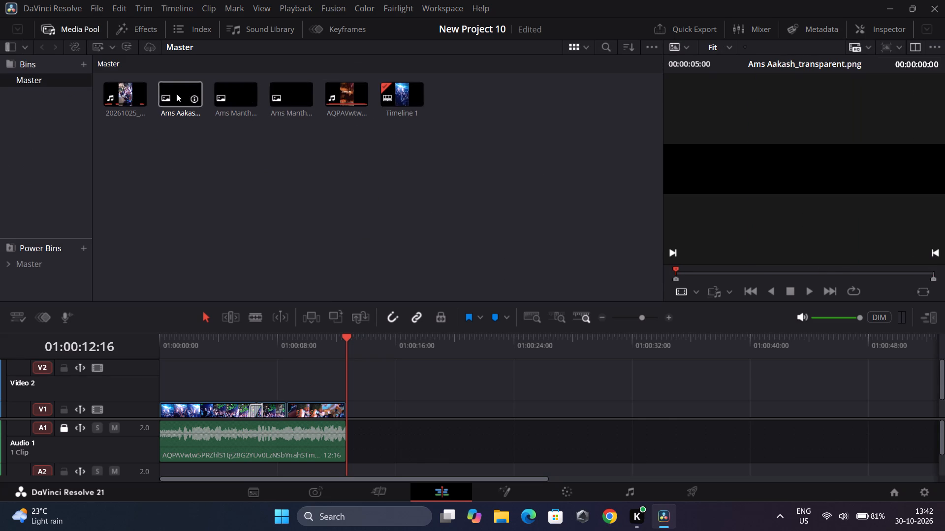
left_click_drag(176, 93, 179, 116)
left_click_drag(179, 116, 174, 355)
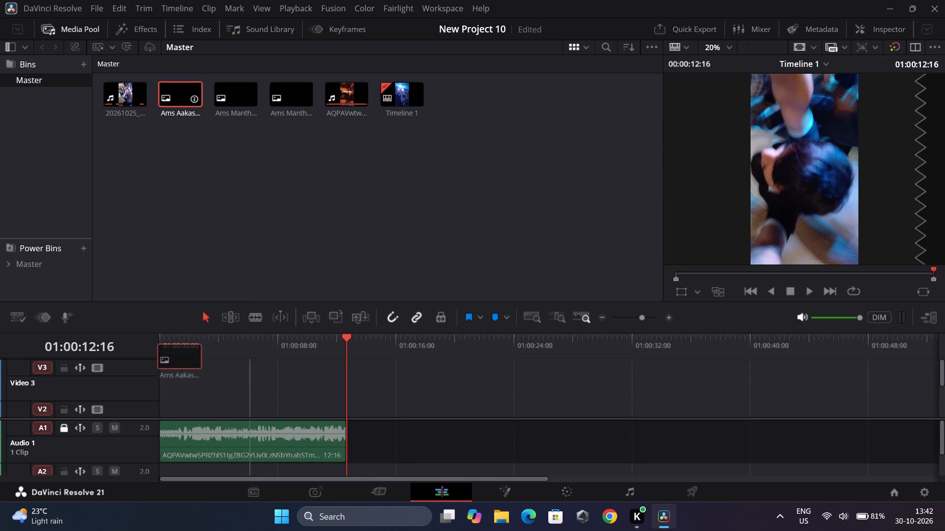
left_click_drag(174, 355, 168, 388)
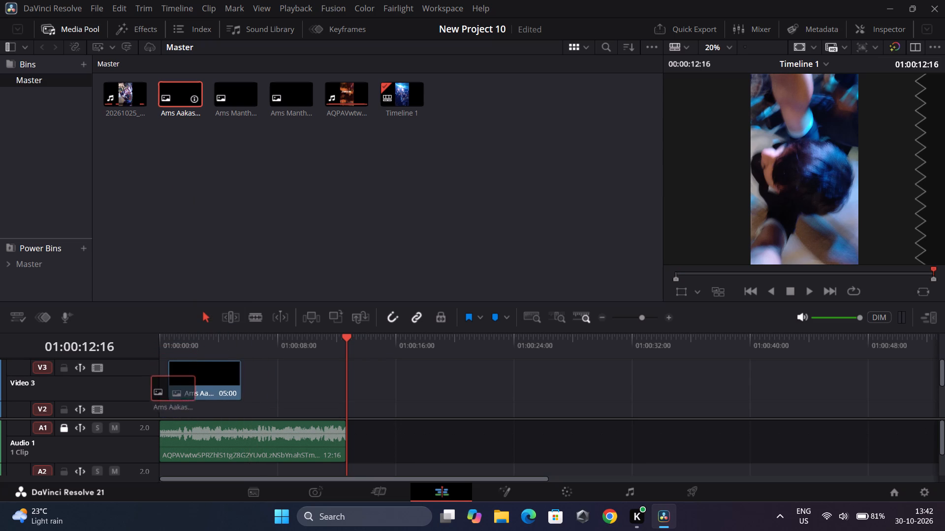
left_click_drag(168, 388, 173, 378)
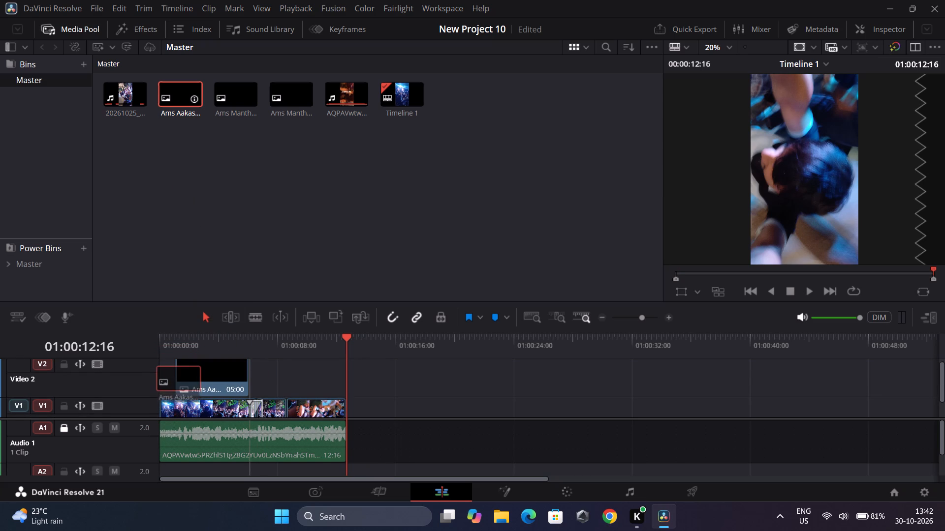
left_click_drag(173, 378, 164, 377)
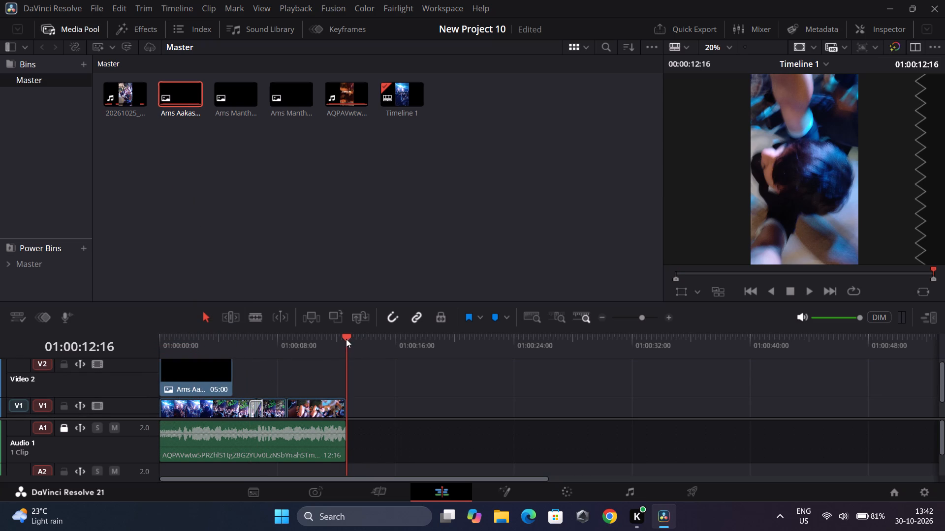
left_click_drag(346, 339, 155, 344)
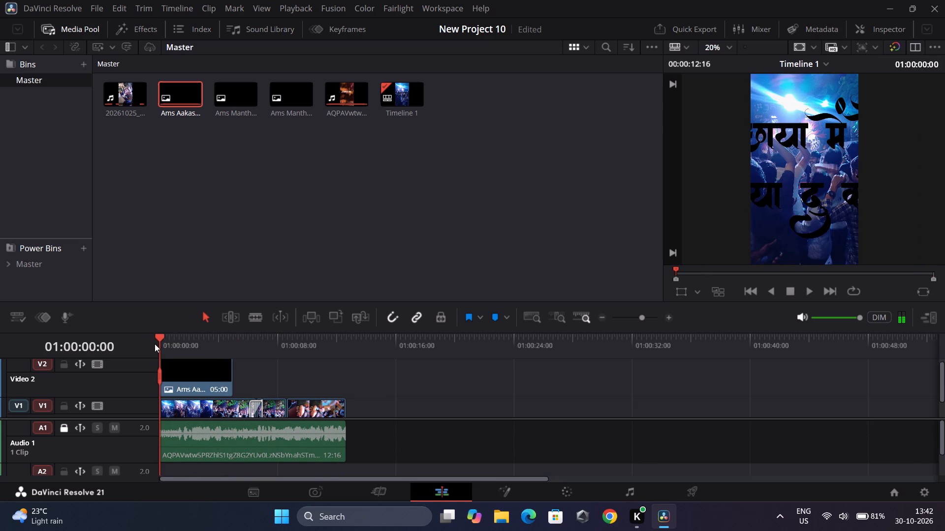
key("space")
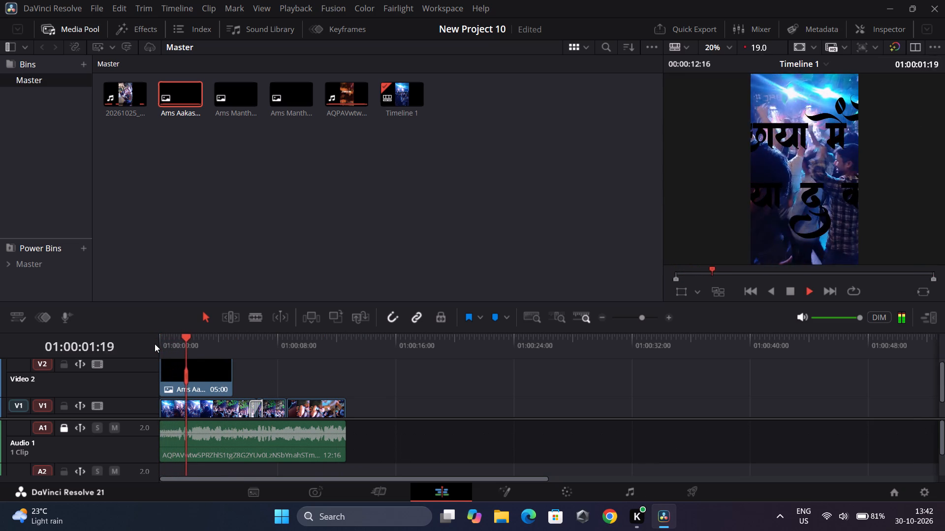
key("space")
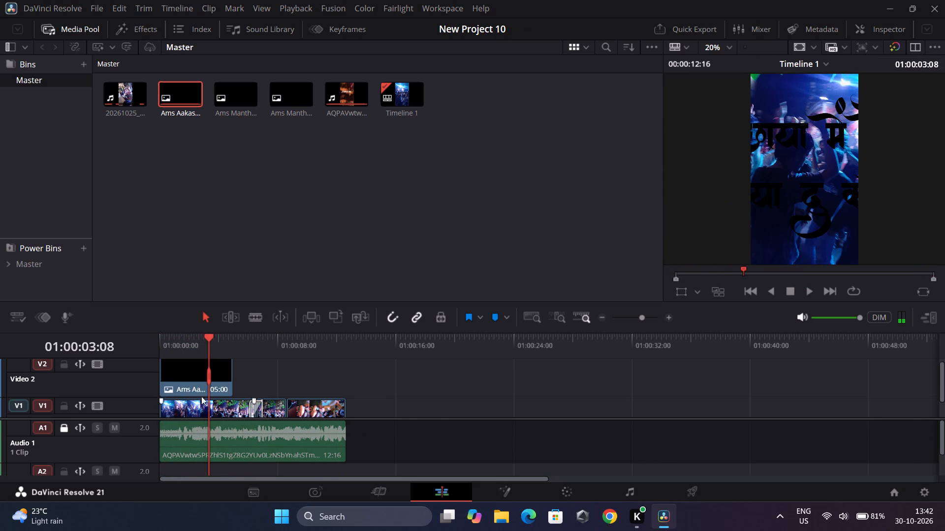
Scale the Ams Aakash lyric image on Video 2 to a zoom of 0.170 so the whole lyric fits the vertical frame.
left_click(207, 372)
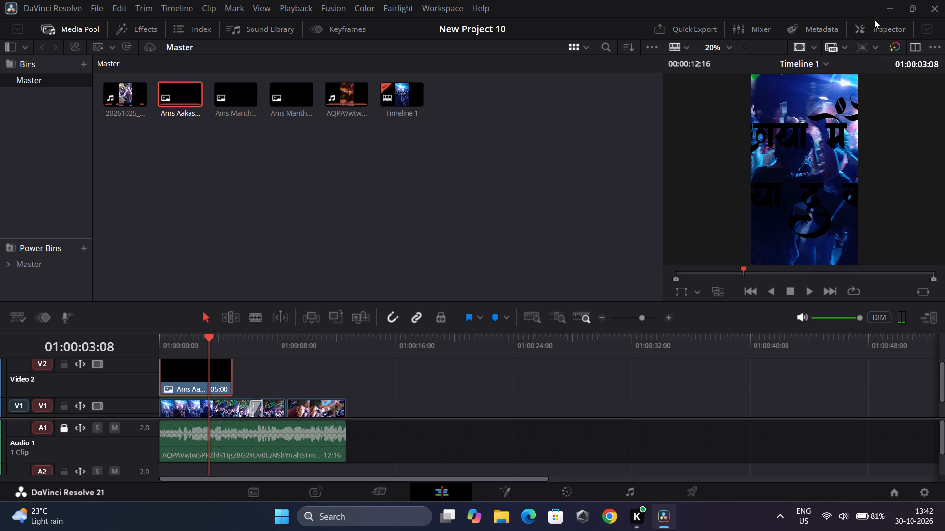
left_click(874, 20)
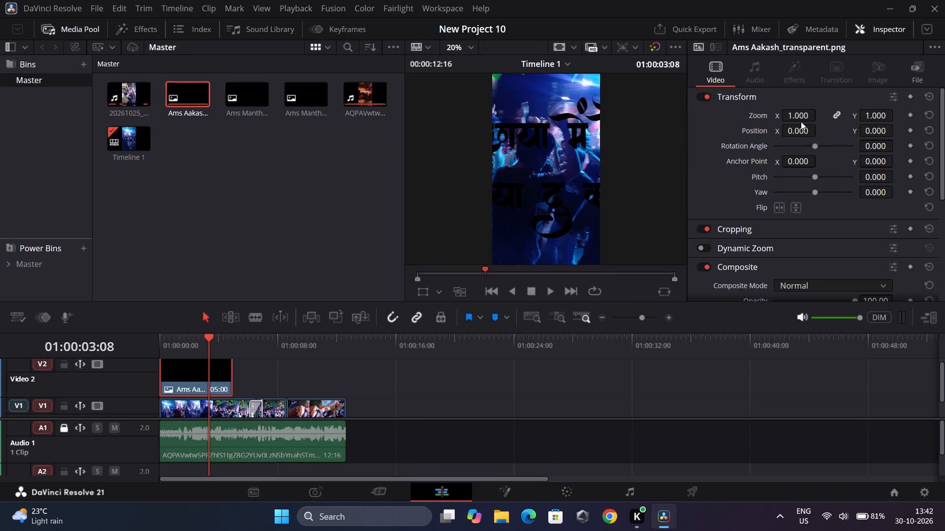
left_click_drag(801, 116, 869, 107)
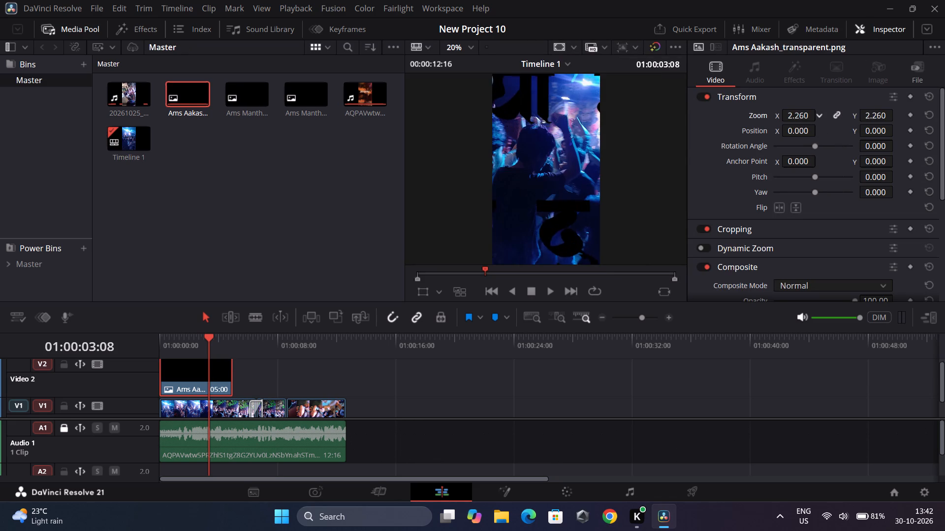
left_click_drag(869, 107, 742, 122)
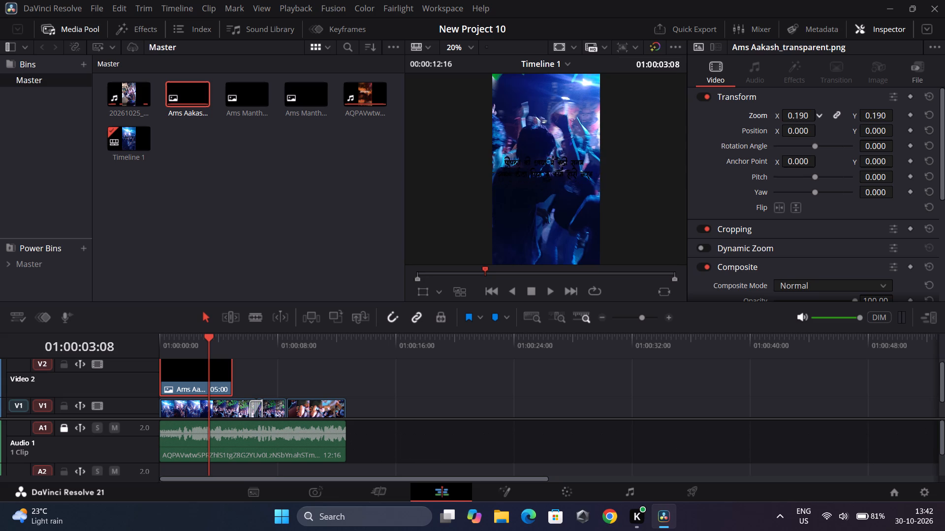
left_click_drag(742, 122, 741, 121)
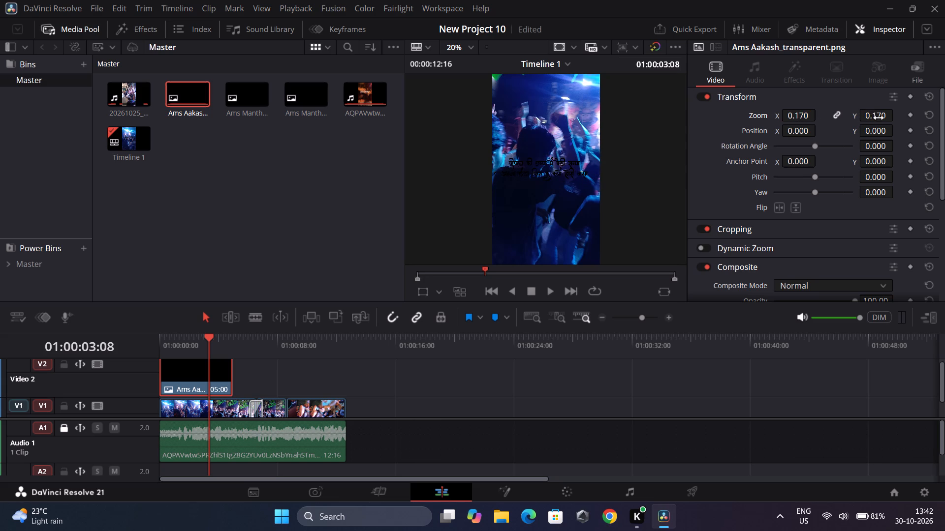
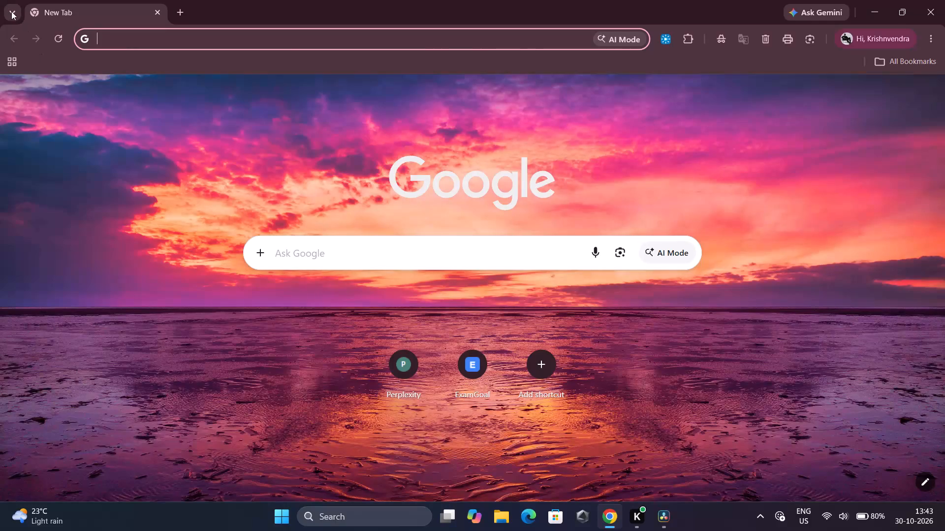
Reopen the recently closed fontsinhindi.com Hindi calligraphy fonts page in Chrome.
left_click(11, 11)
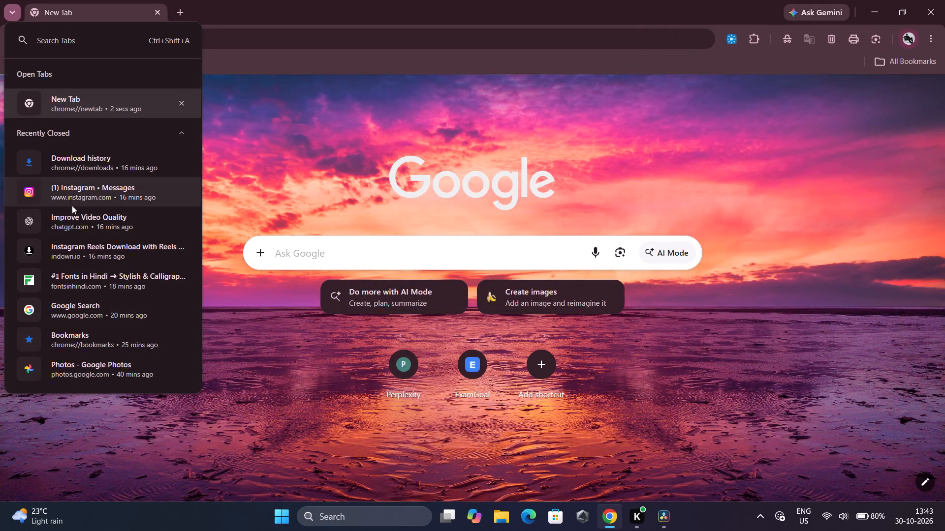
left_click(71, 276)
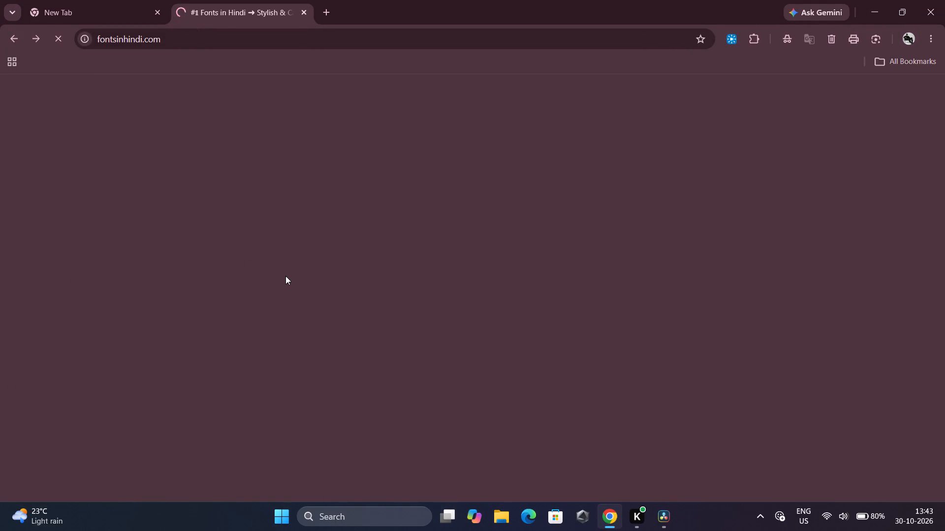
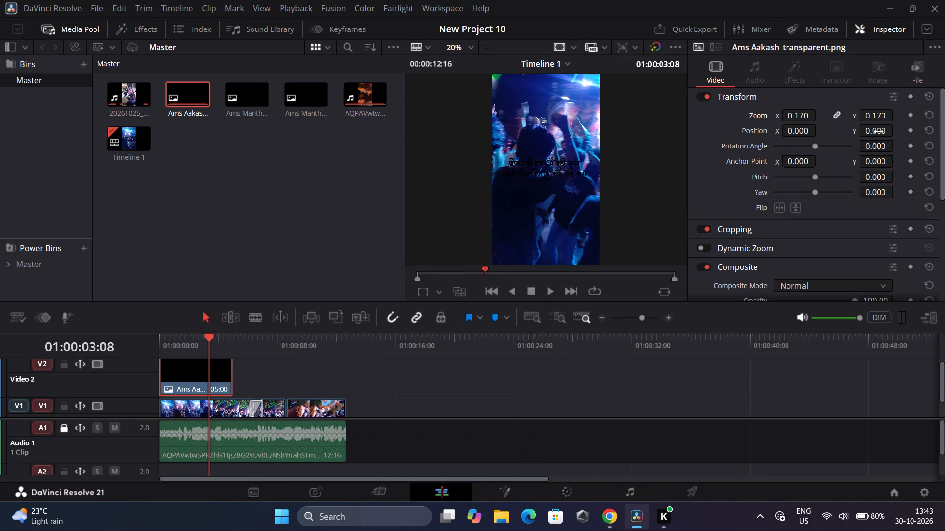
Move the Ams Aakash lyric overlay up in the vertical frame by setting its Position Y to 678.
left_click_drag(878, 133, 847, 146)
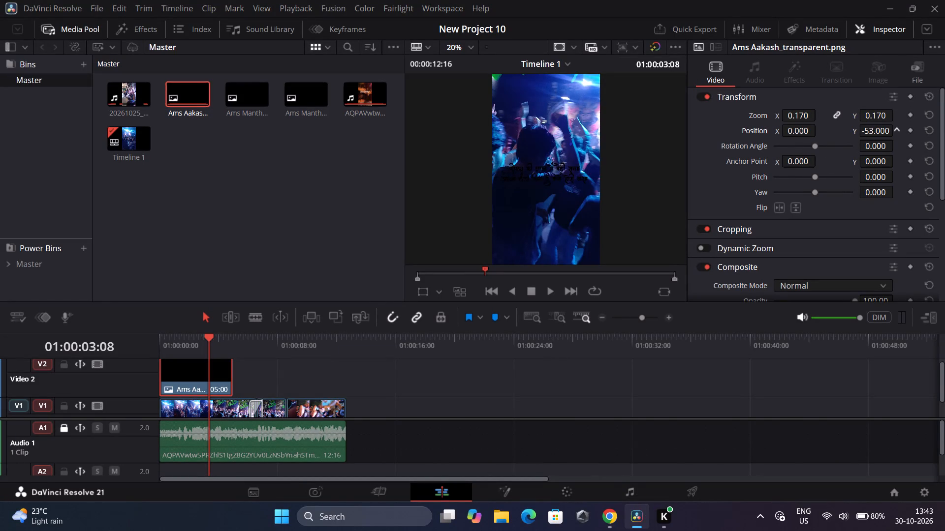
left_click_drag(847, 146, 740, 201)
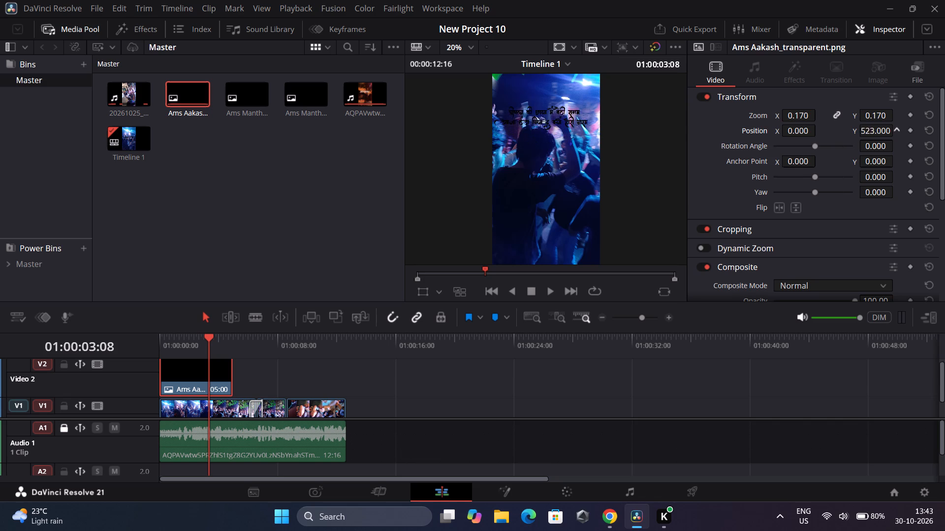
left_click_drag(740, 201, 832, 196)
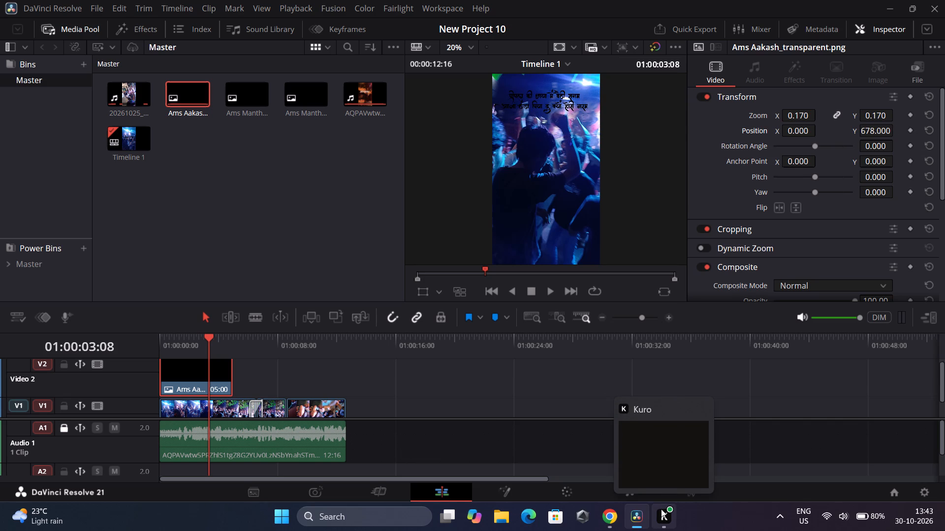
Switch to Chrome and open the Ams Aakash version of the Hindi lyric for editing on fontsinhindi.com.
left_click(611, 512)
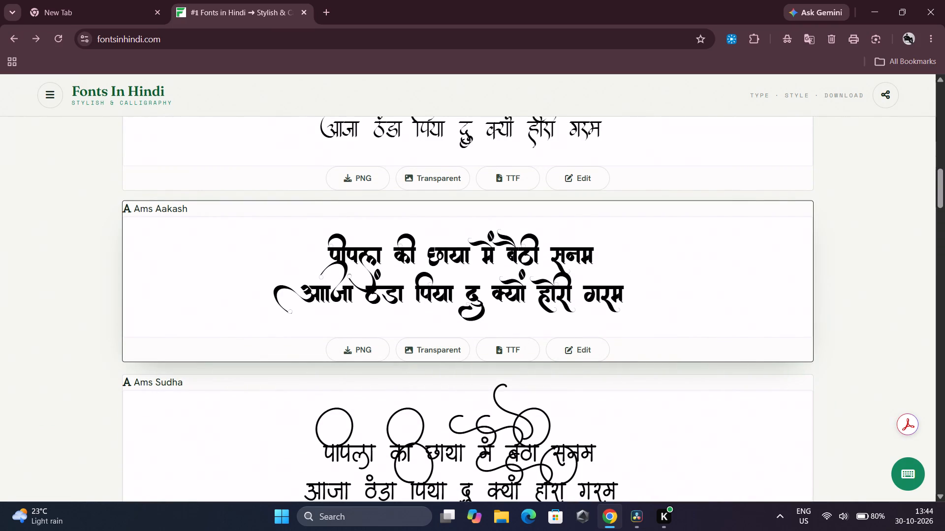
left_click(577, 347)
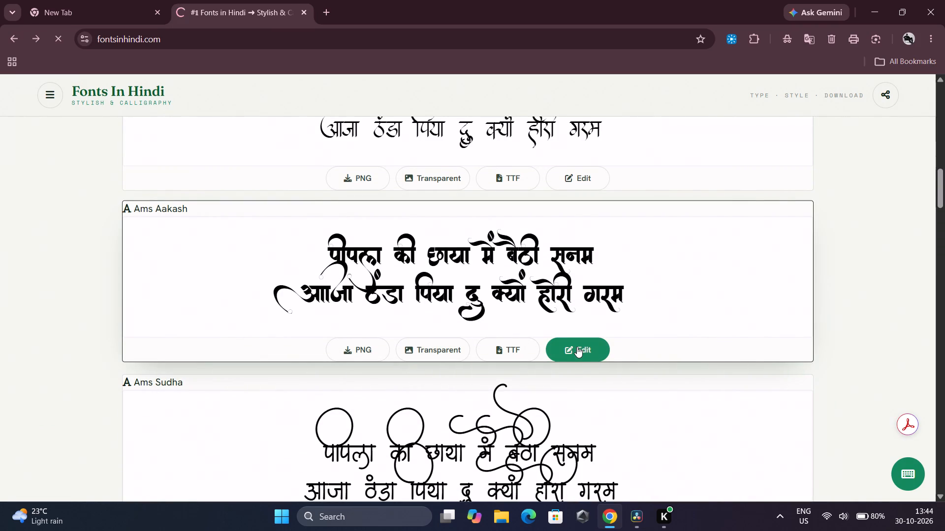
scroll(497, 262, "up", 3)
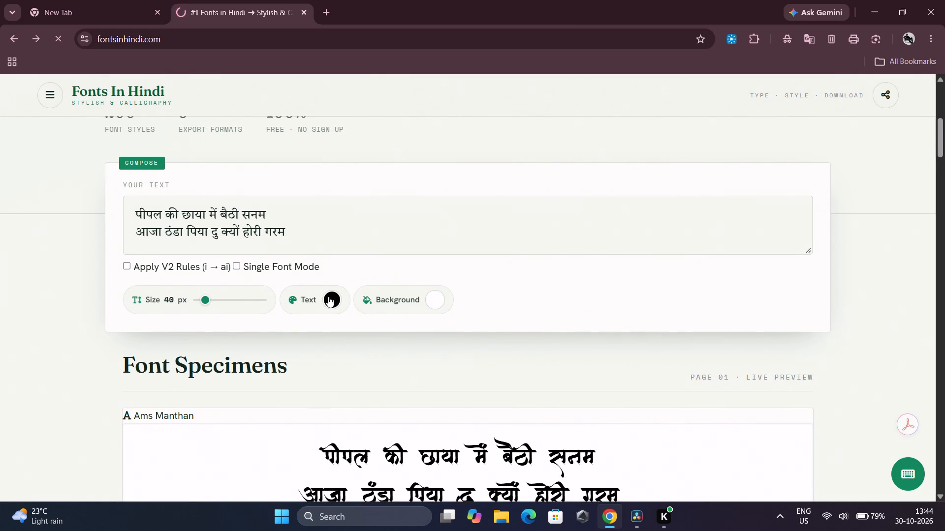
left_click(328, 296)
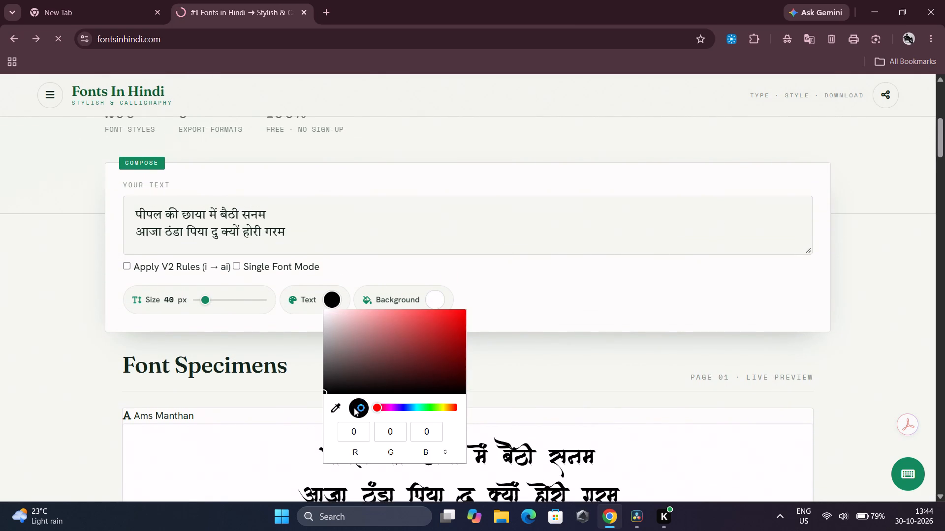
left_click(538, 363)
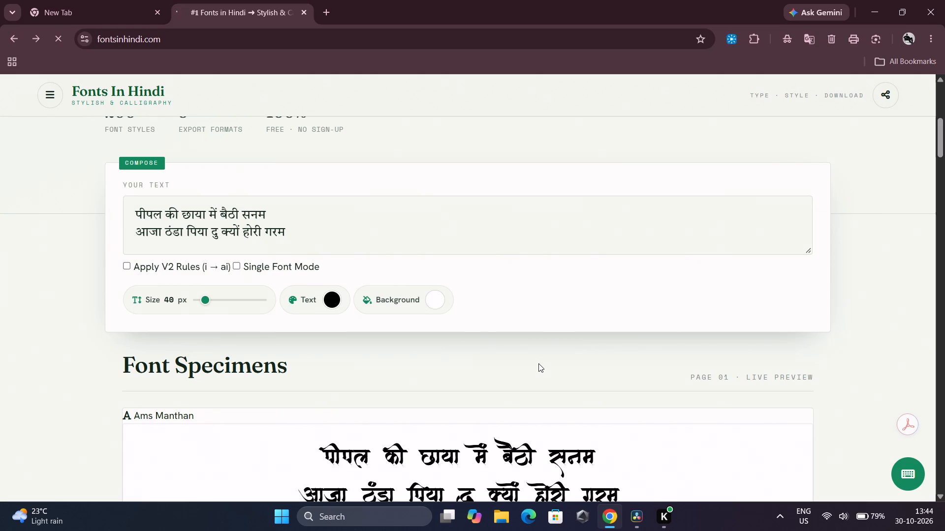
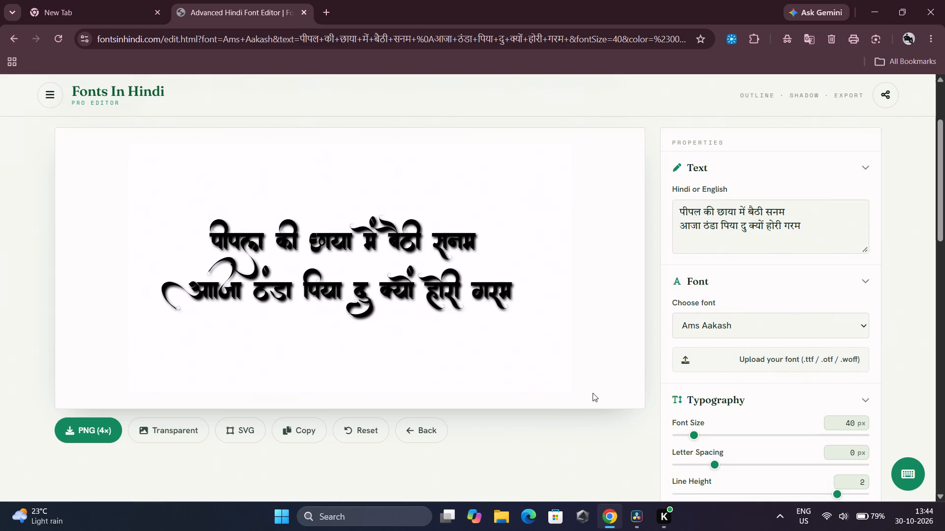
Set the Hindi lyric's text color to white (255, 255, 255), keeping the solid color fill.
scroll(616, 383, "down", 1)
scroll(654, 318, "down", 1)
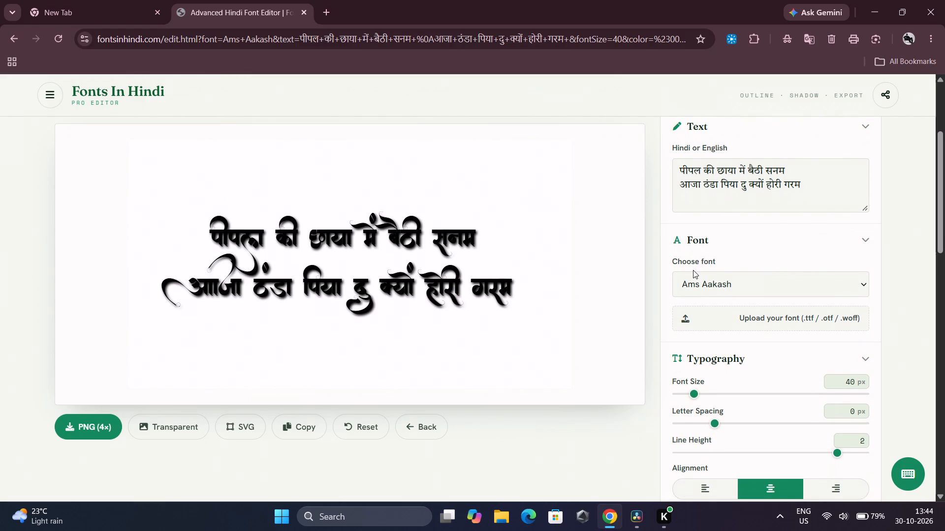
scroll(693, 270, "down", 7)
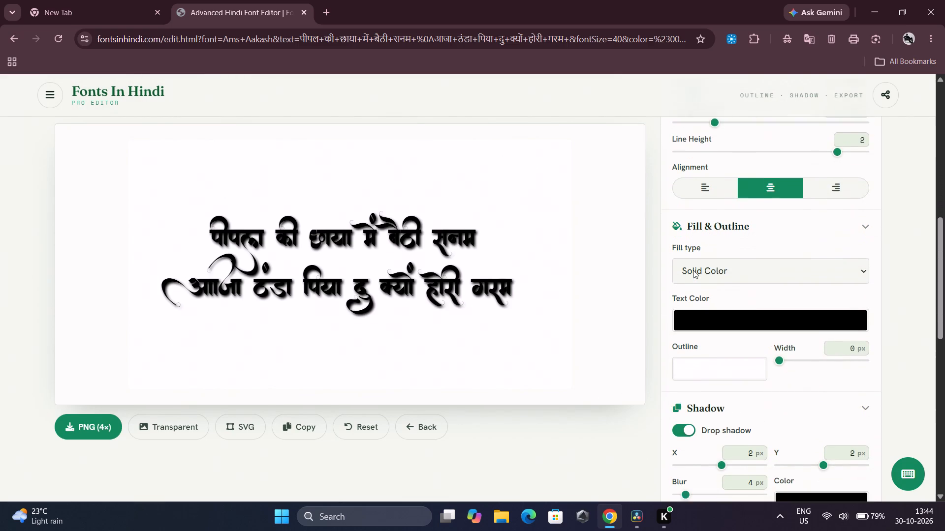
scroll(693, 270, "down", 1)
left_click(712, 290)
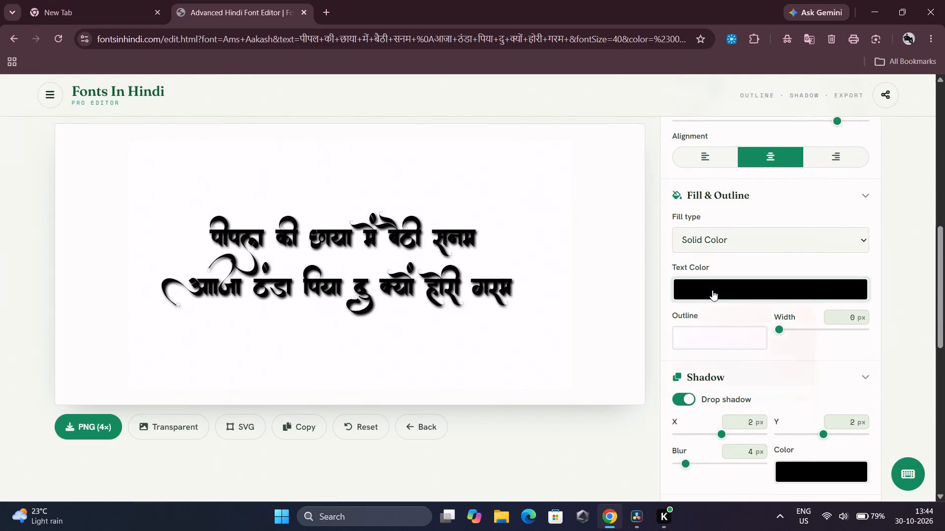
left_click(709, 403)
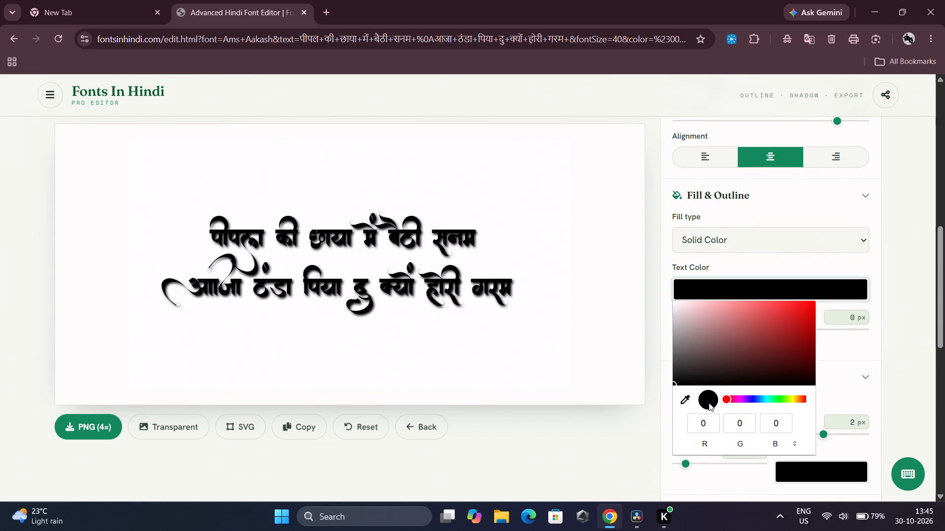
left_click(687, 398)
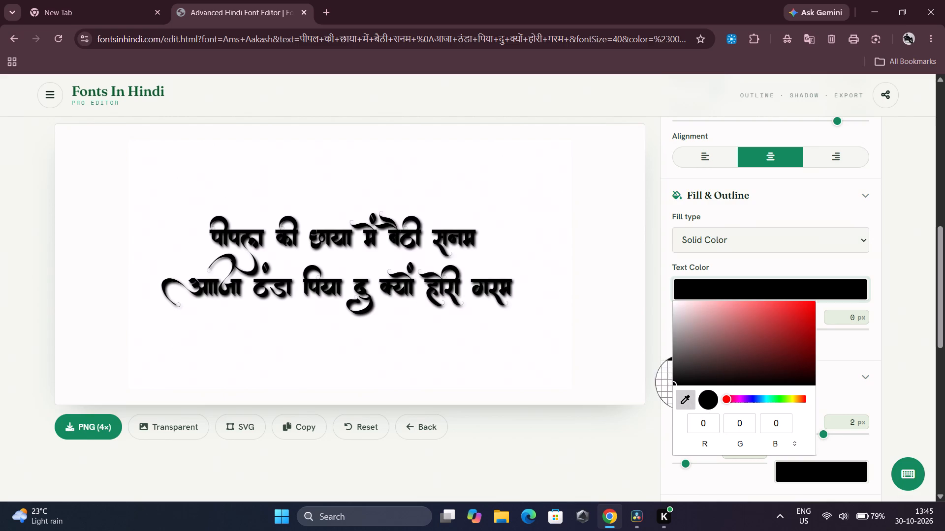
left_click(709, 389)
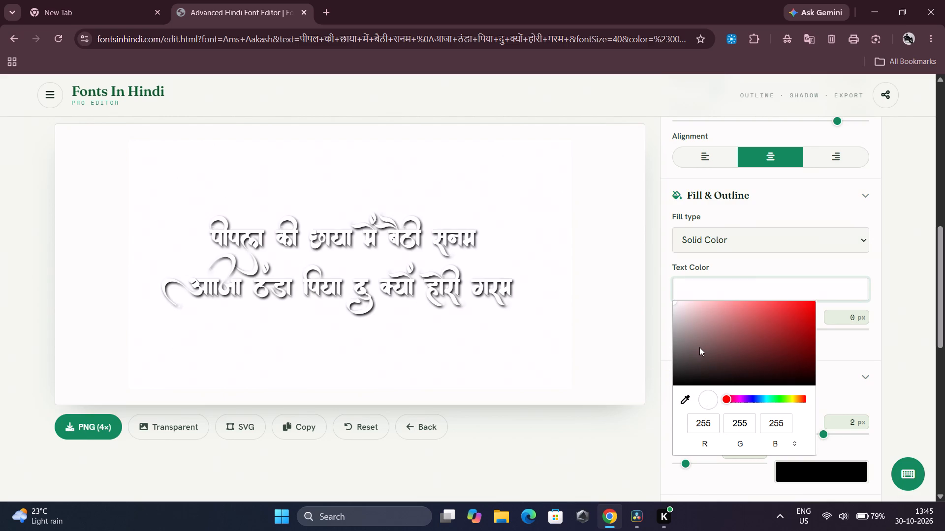
left_click(846, 363)
Set the lyric's outline color to black (0, 0, 0).
left_click(741, 347)
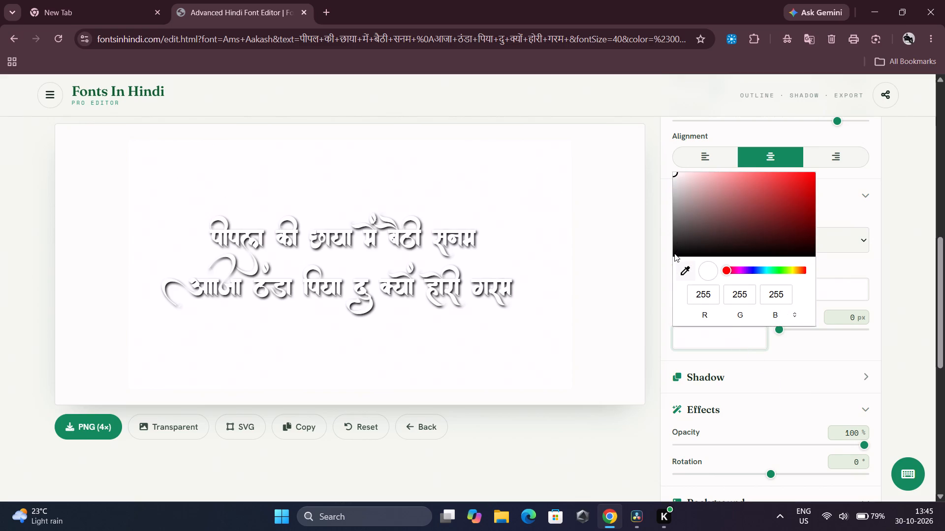
left_click(674, 253)
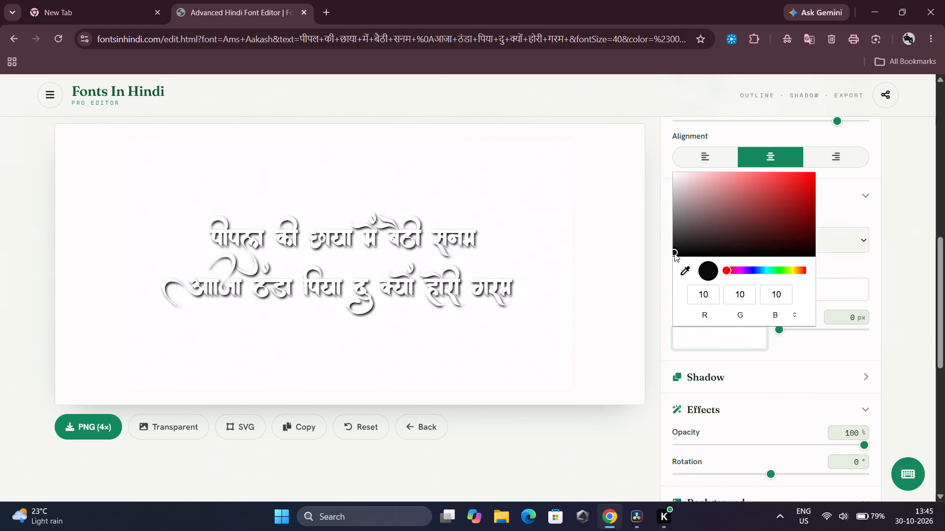
left_click_drag(674, 253, 674, 261)
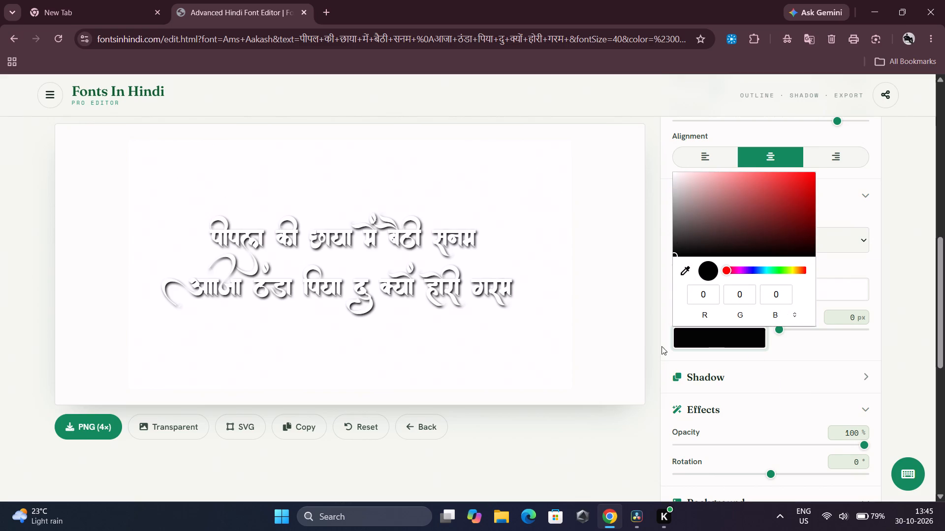
left_click(642, 422)
Export the white Ams Aakash lyric as an image with a transparent background.
scroll(715, 368, "down", 2)
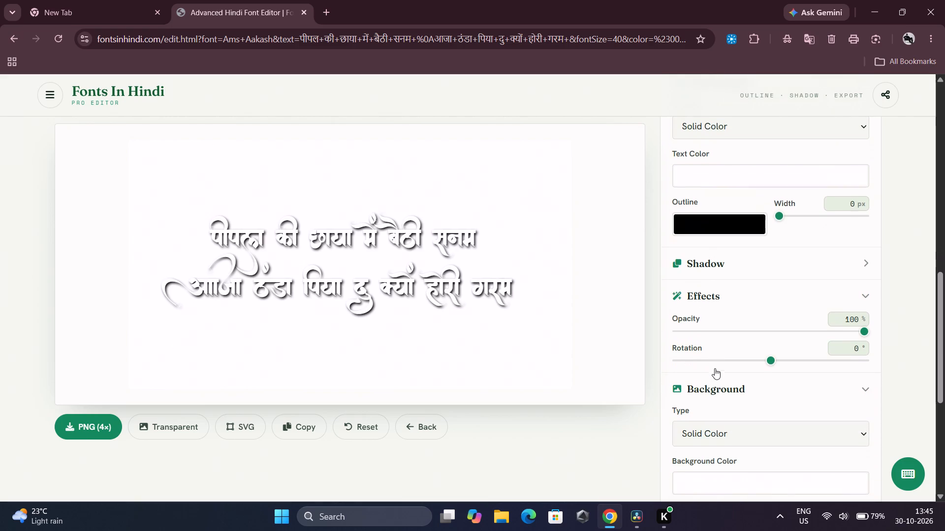
scroll(715, 368, "down", 4)
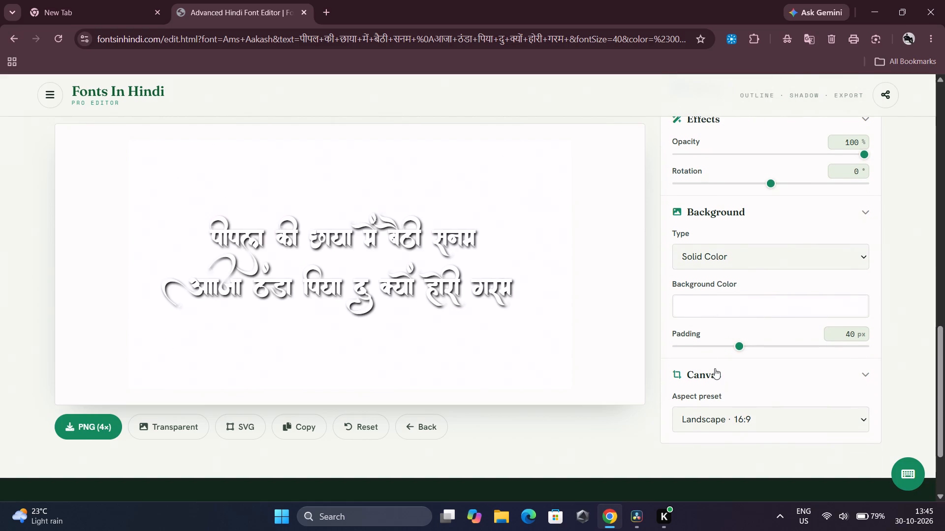
left_click(753, 297)
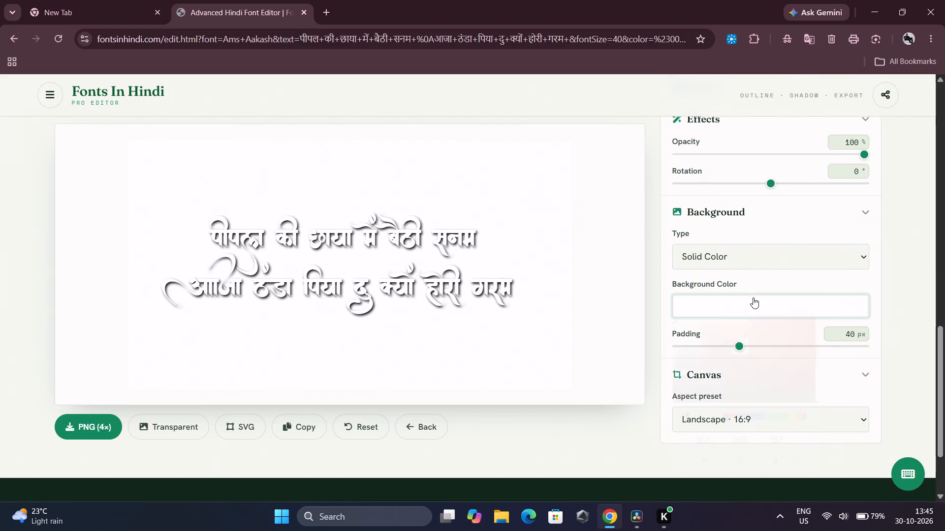
left_click(753, 297)
scroll(753, 297, "down", 1)
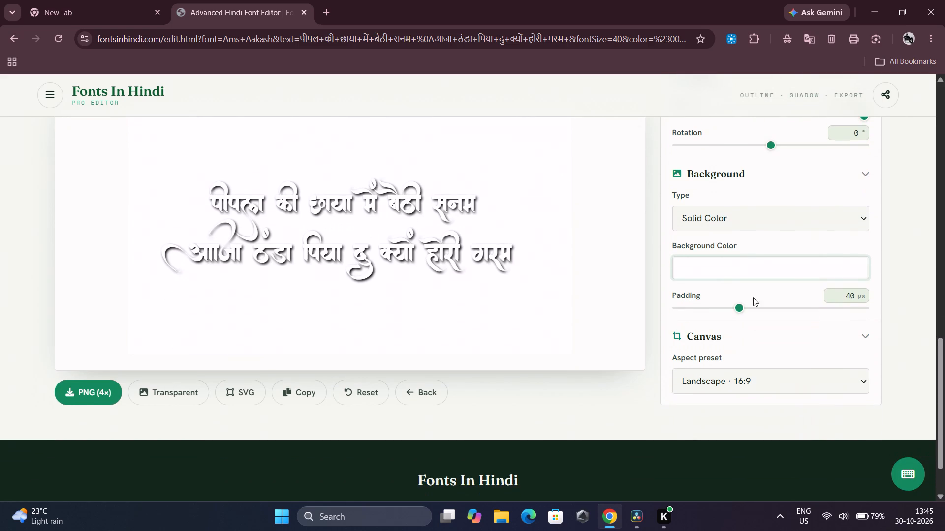
left_click(185, 393)
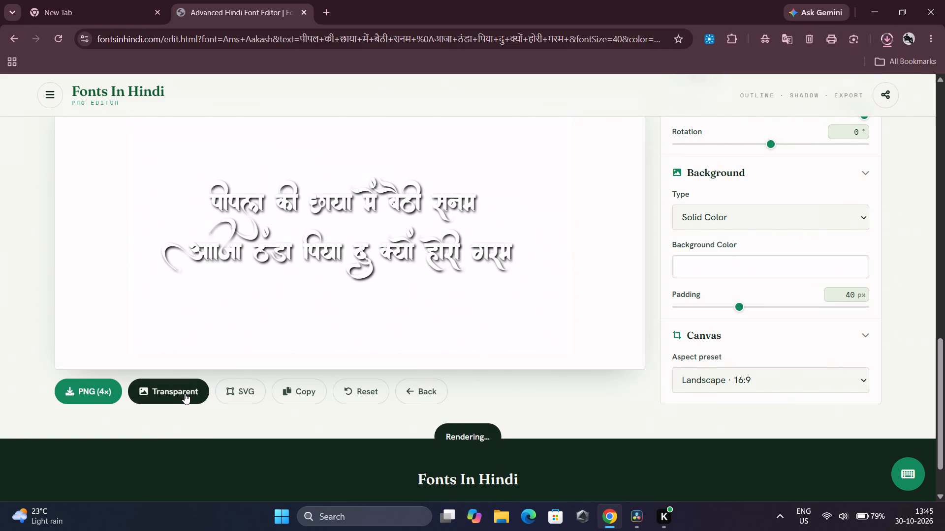
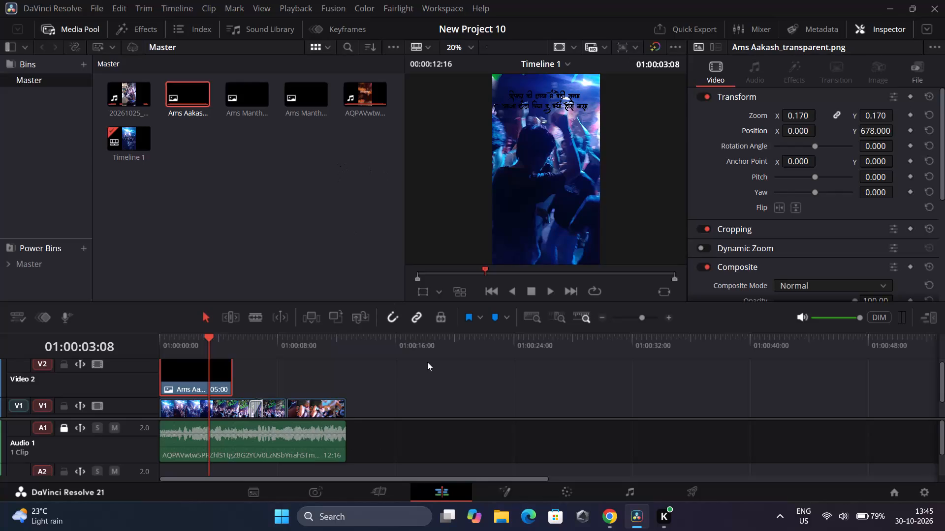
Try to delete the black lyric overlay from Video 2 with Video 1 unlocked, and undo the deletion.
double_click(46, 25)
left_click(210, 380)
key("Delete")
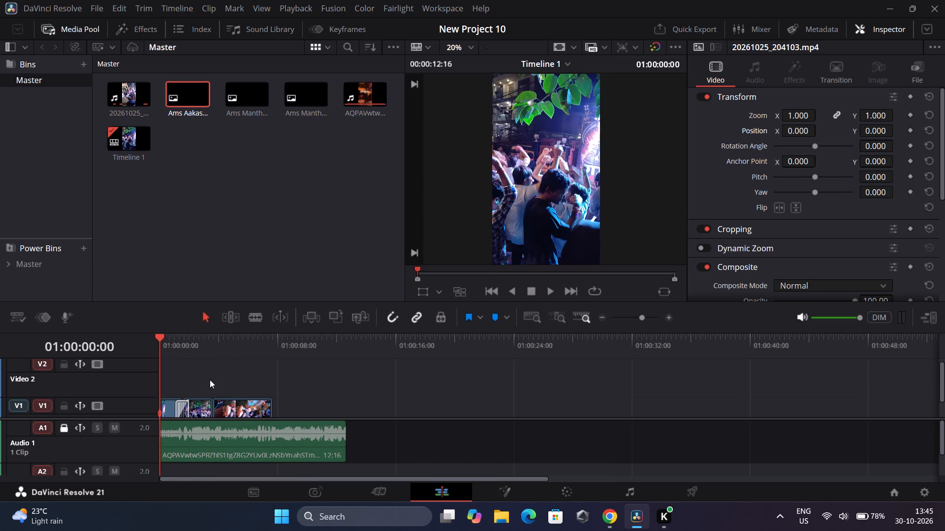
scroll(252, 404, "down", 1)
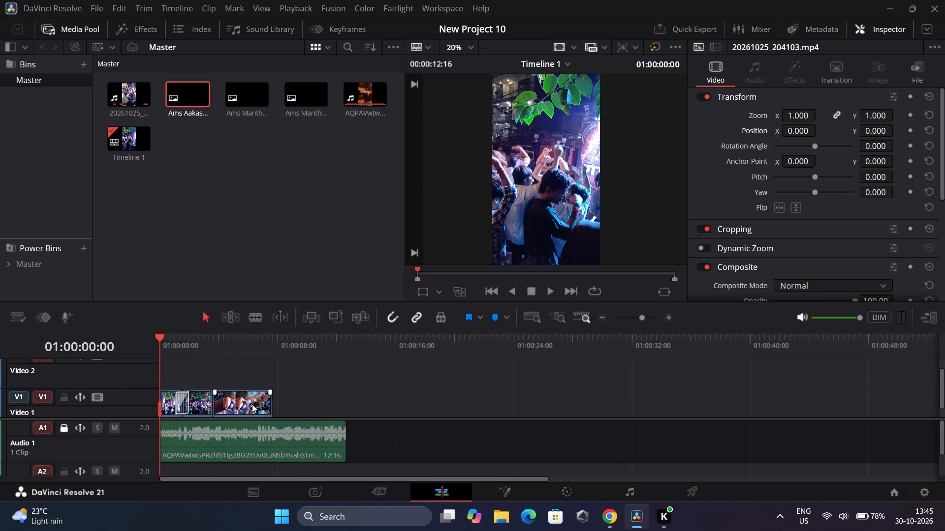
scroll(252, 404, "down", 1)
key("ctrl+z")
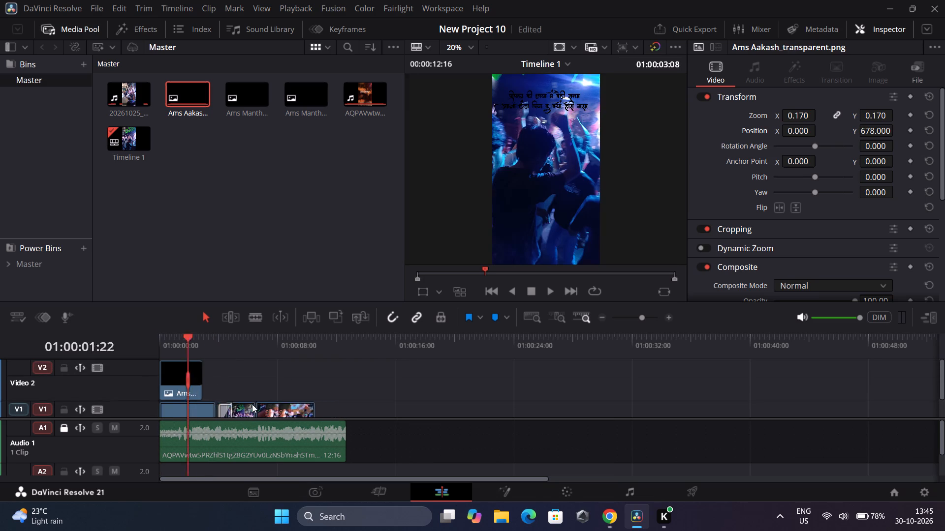
Lock the Video 1 track and delete the black Ams Aakash lyric overlay from Video 2.
left_click(63, 411)
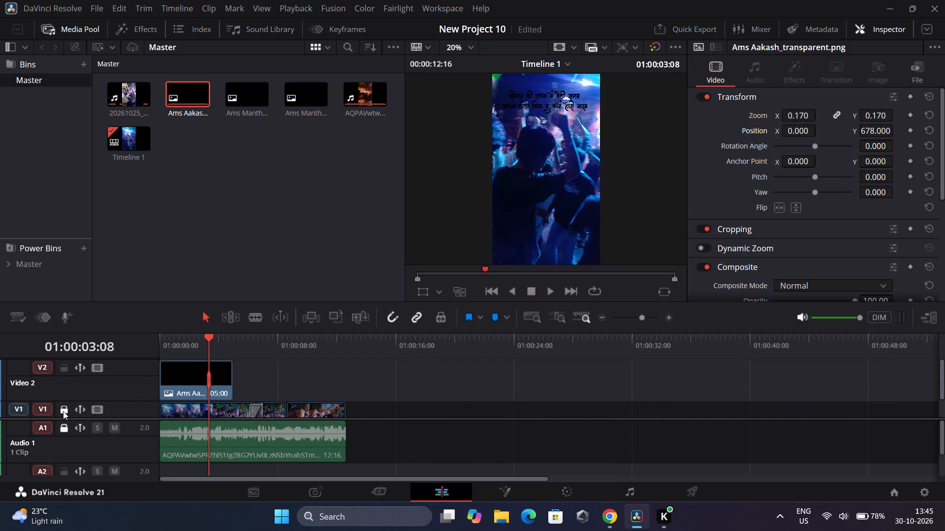
left_click(174, 373)
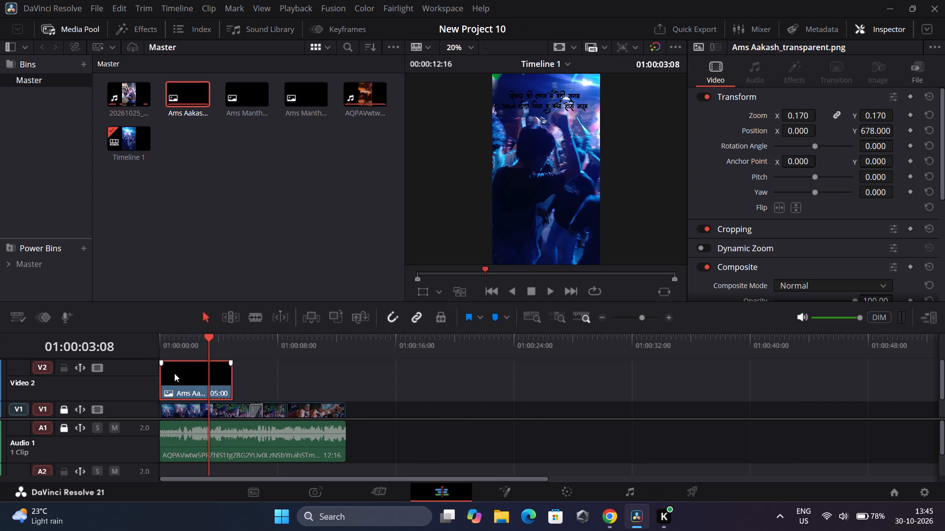
key("Delete")
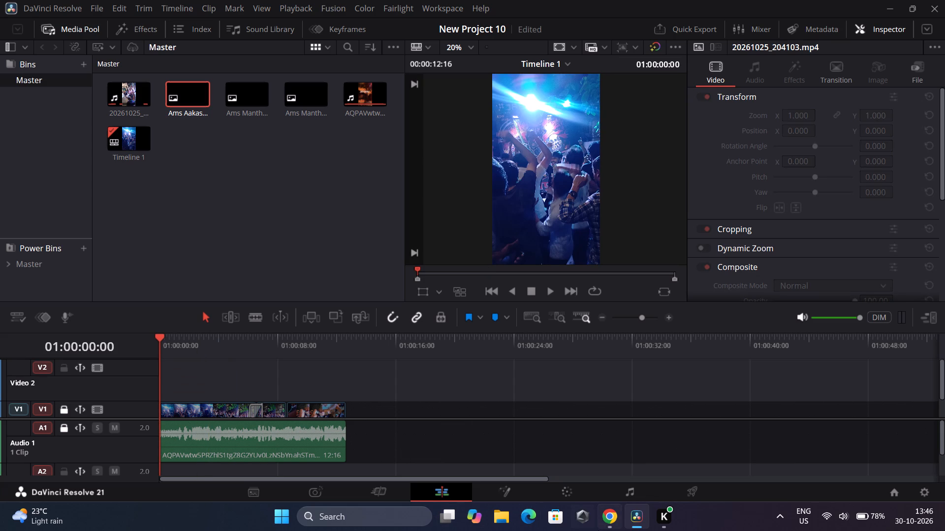
Import the white lyric image Ams Aakash_transparent (1) from the D: drive's Downloads folder into the media pool.
left_click(504, 522)
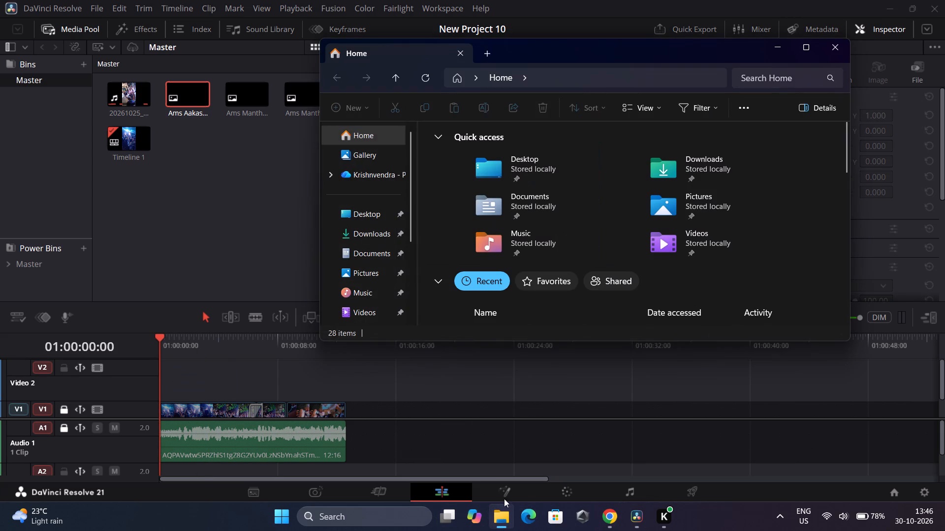
scroll(391, 299, "down", 2)
left_click(384, 292)
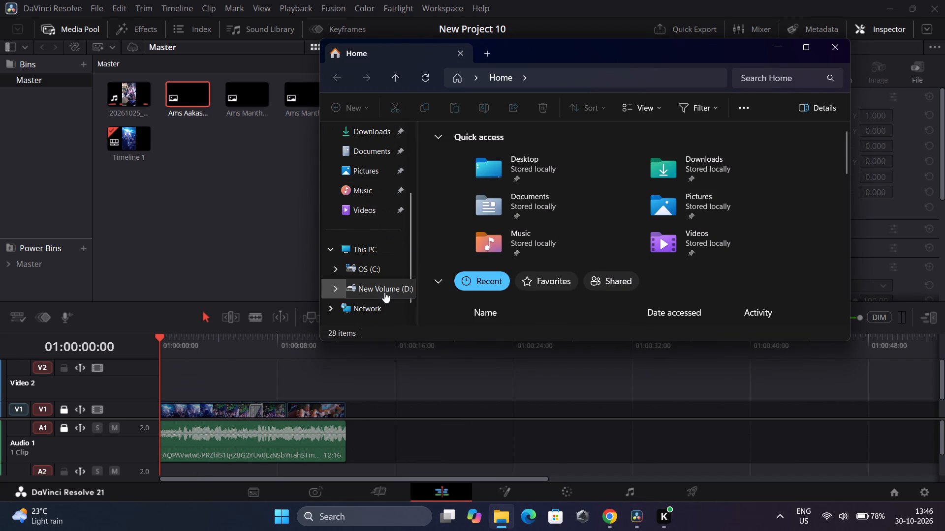
double_click(454, 185)
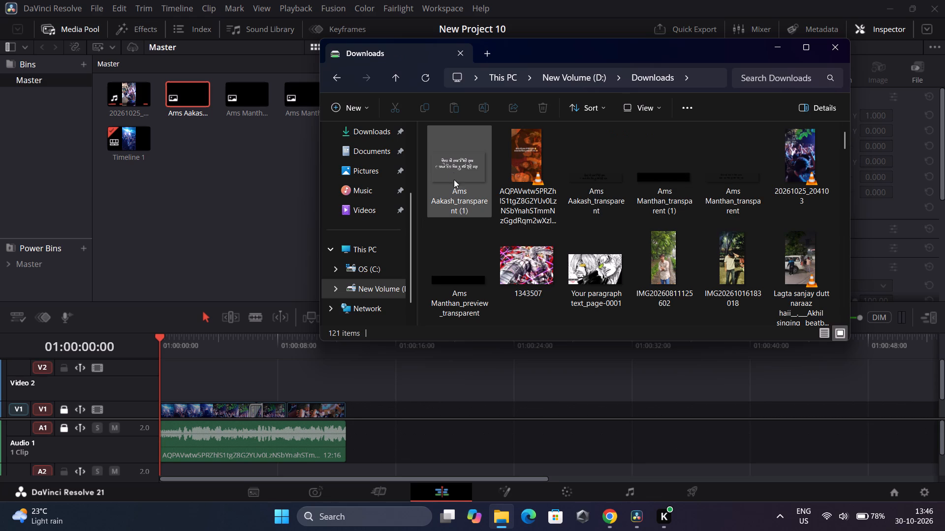
left_click_drag(452, 172, 235, 156)
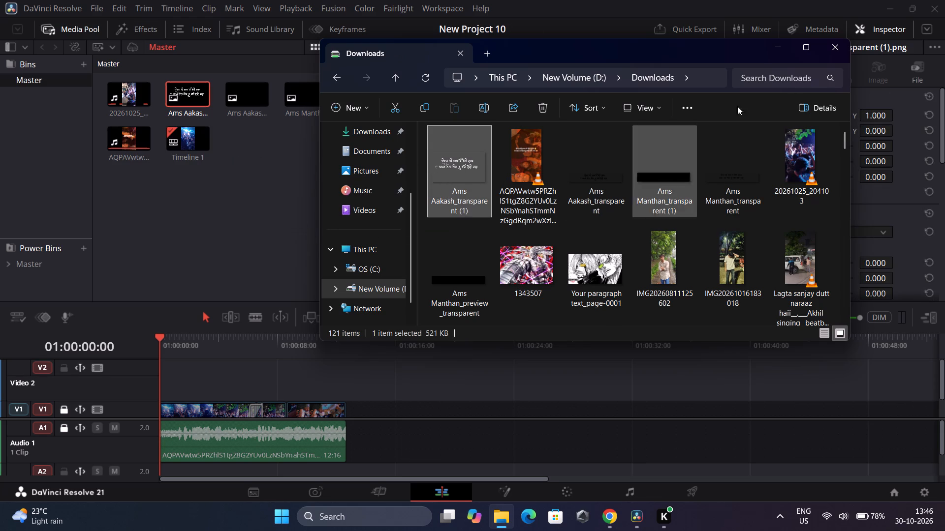
left_click(828, 48)
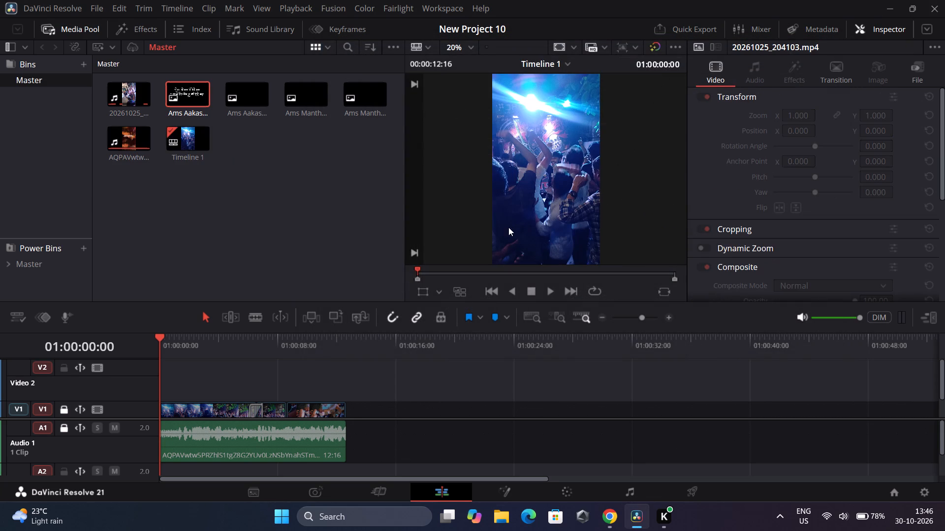
Place the white Ams Aakash lyric image on Video 2 at the start of the timeline.
left_click_drag(187, 83, 224, 352)
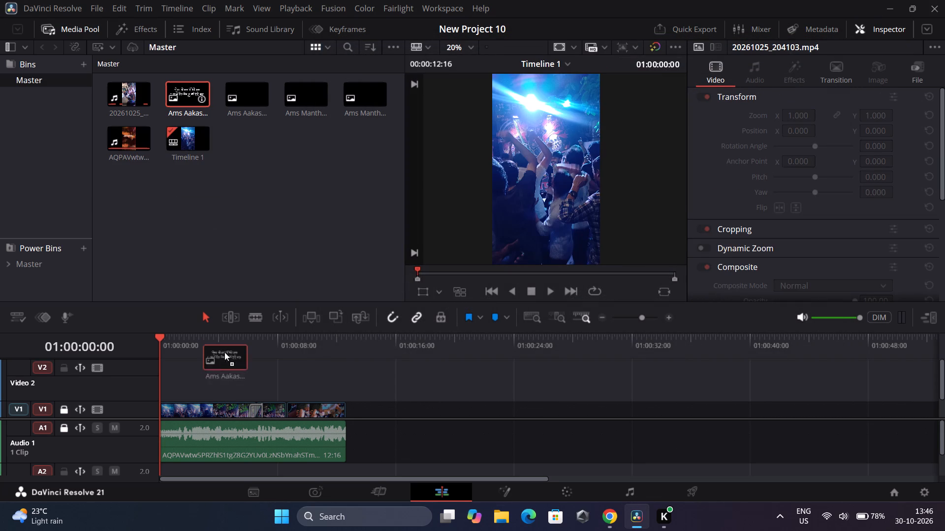
left_click_drag(224, 352, 166, 385)
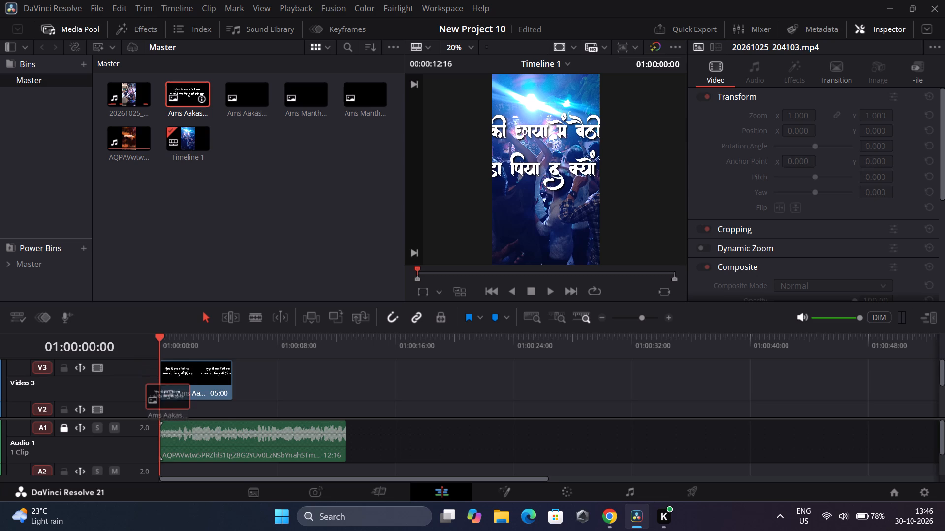
left_click_drag(166, 385, 167, 389)
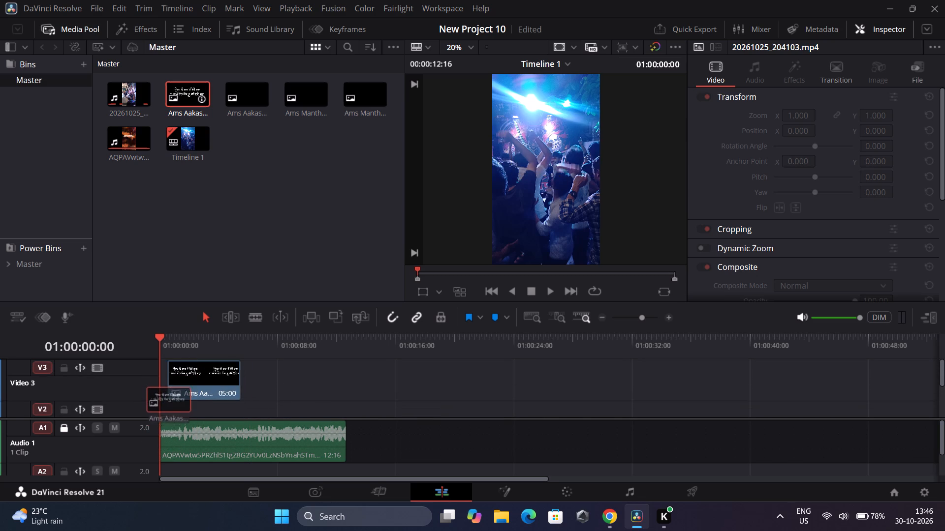
left_click_drag(167, 389, 166, 394)
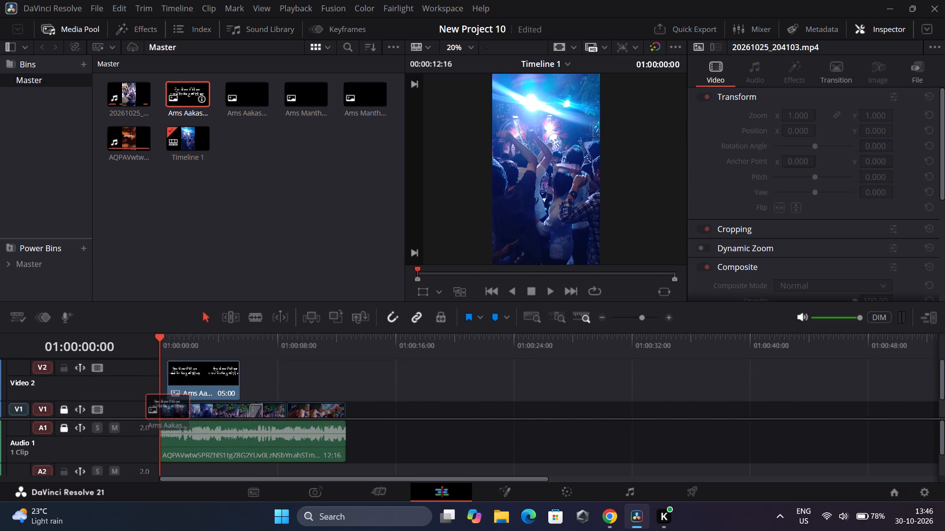
left_click_drag(166, 394, 163, 393)
Extend the white lyric overlay to a duration of 12:16, matching the end of the song audio.
left_click(214, 368)
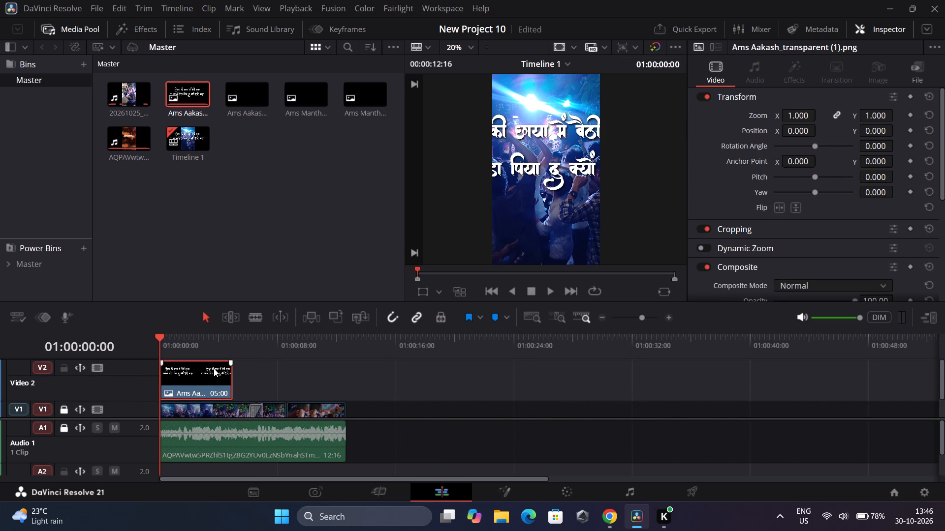
left_click_drag(233, 377, 317, 374)
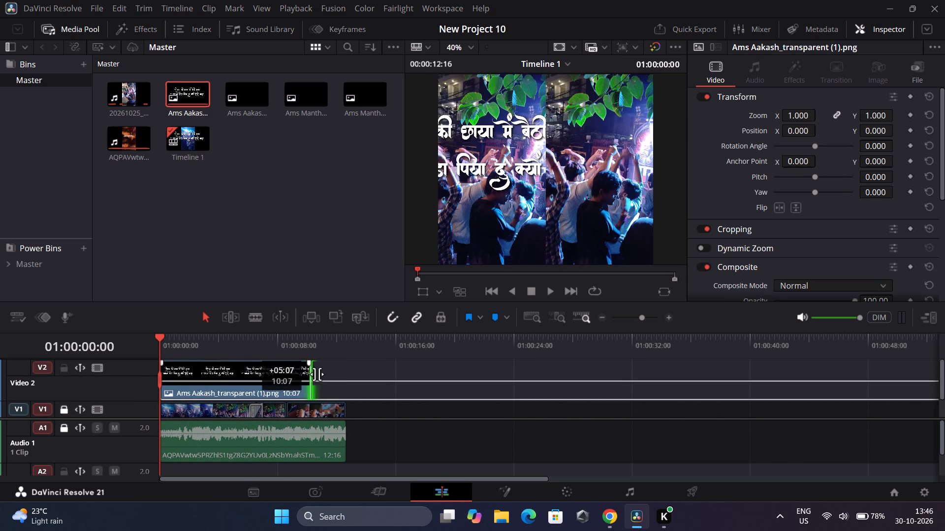
left_click_drag(317, 374, 342, 375)
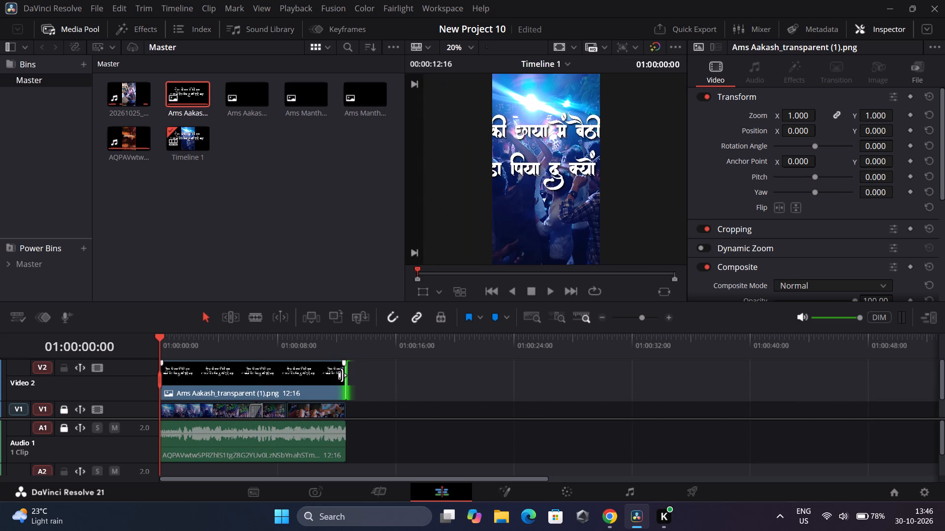
left_click(424, 382)
Scale the lyric overlay to a zoom of 0.300 and raise it to a Y position of 513.
left_click_drag(800, 115, 781, 119)
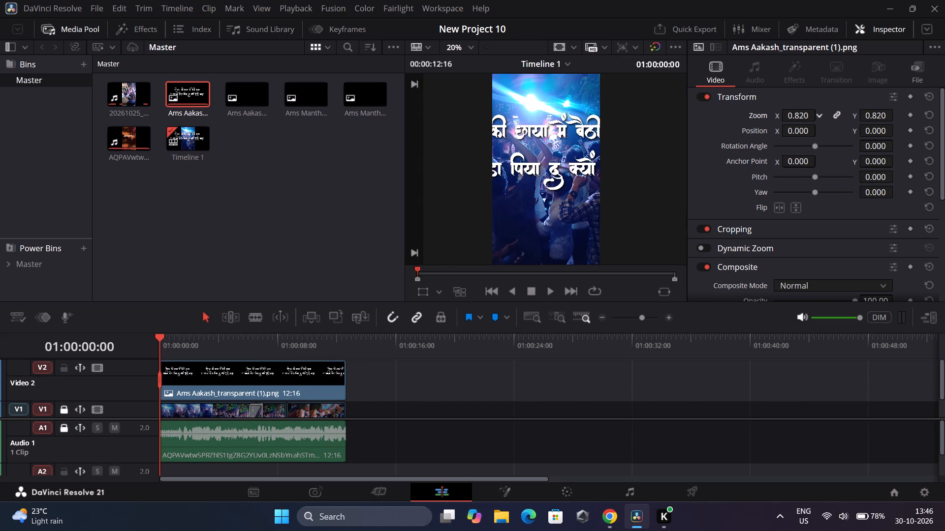
left_click_drag(781, 119, 757, 133)
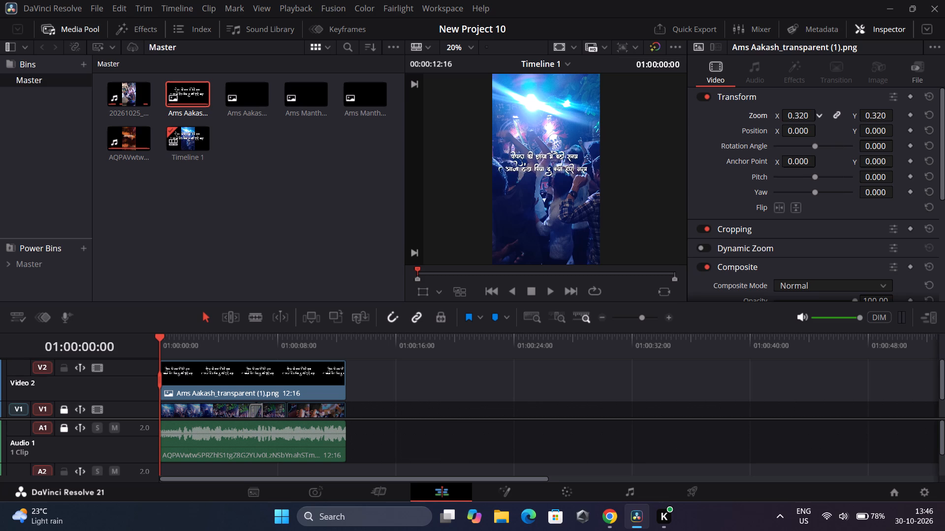
left_click_drag(757, 133, 756, 133)
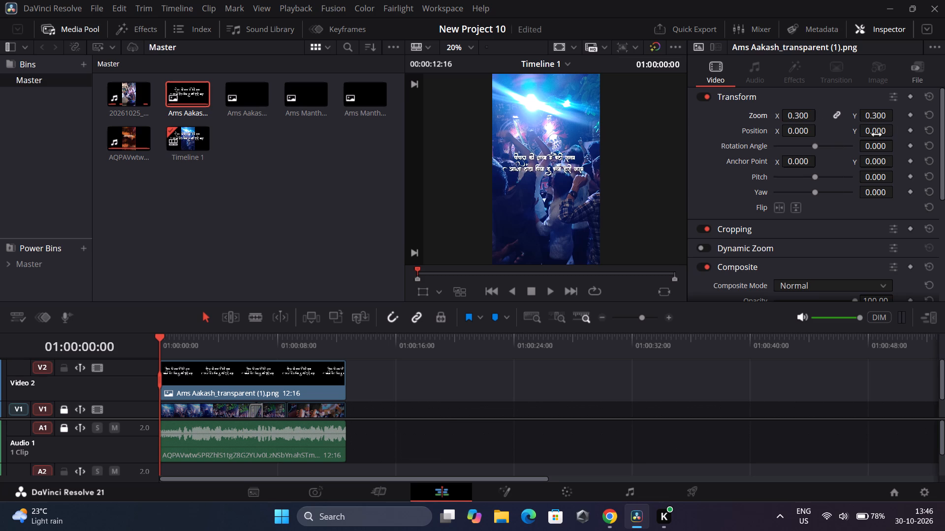
left_click_drag(878, 131, 896, 136)
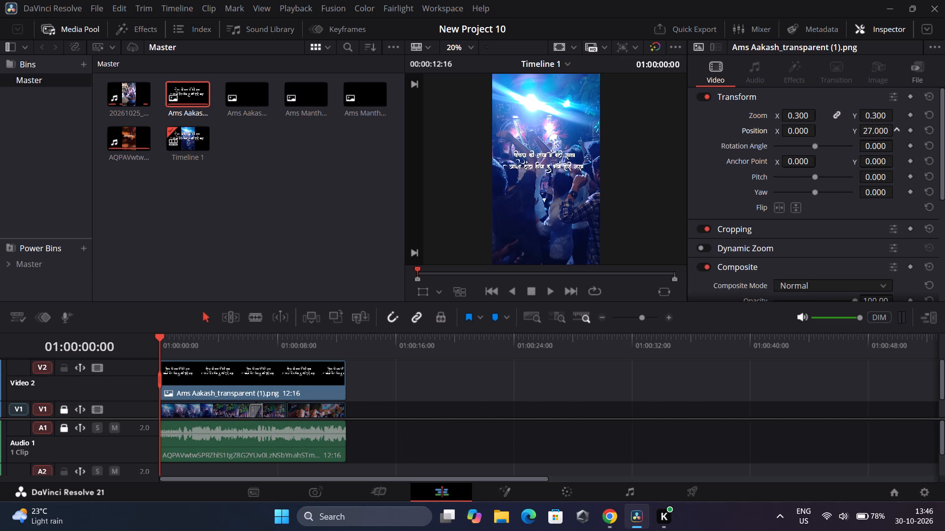
left_click_drag(896, 136, 647, 271)
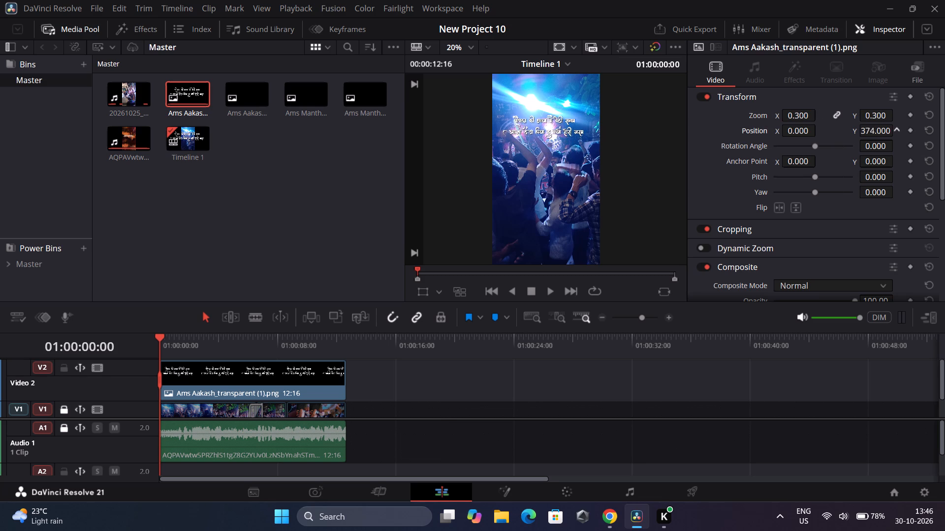
left_click_drag(647, 271, 729, 322)
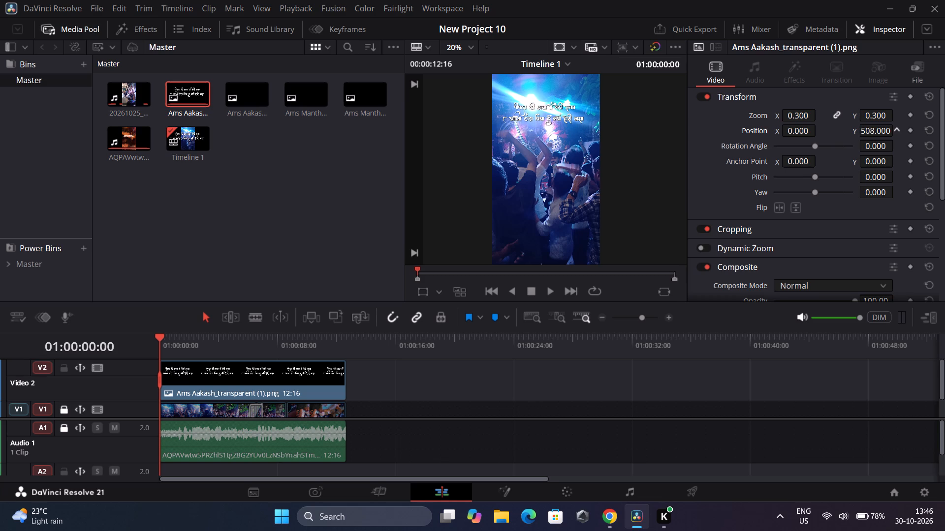
left_click_drag(729, 322, 731, 322)
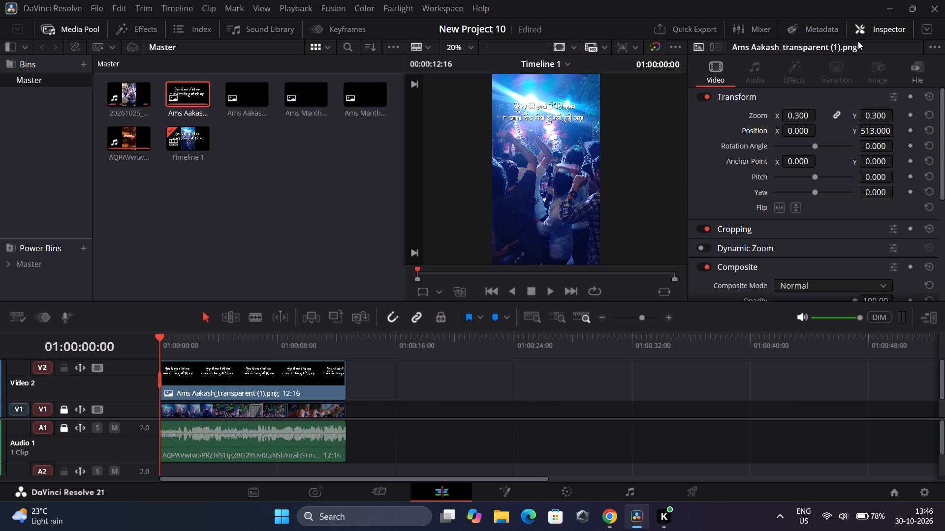
Play the whole edit from the start in an enlarged viewer to check the white lyric overlay.
left_click(861, 22)
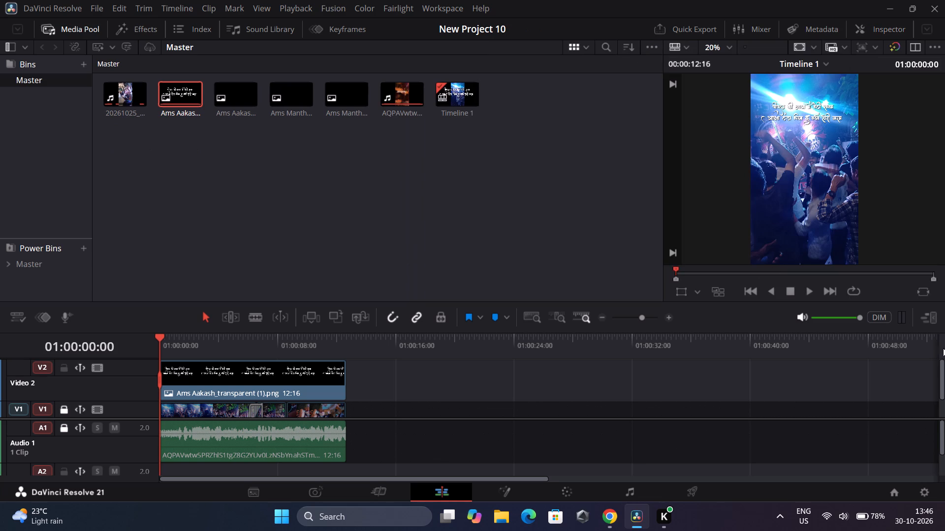
left_click(930, 318)
left_click(930, 318)
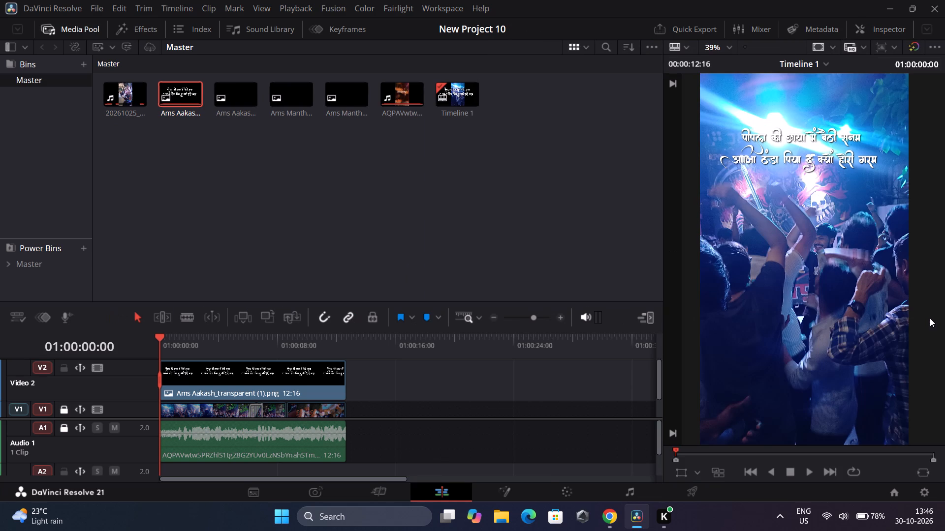
key("space")
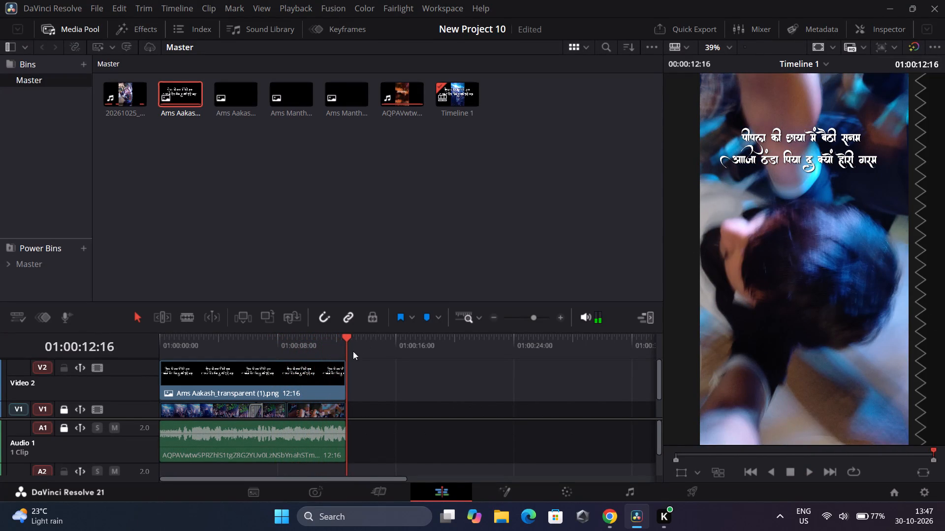
Unlock Video 1 and open the settings of the Smooth Cut transition between its first two clips, at 01:00:06:14.
left_click_drag(347, 338, 289, 344)
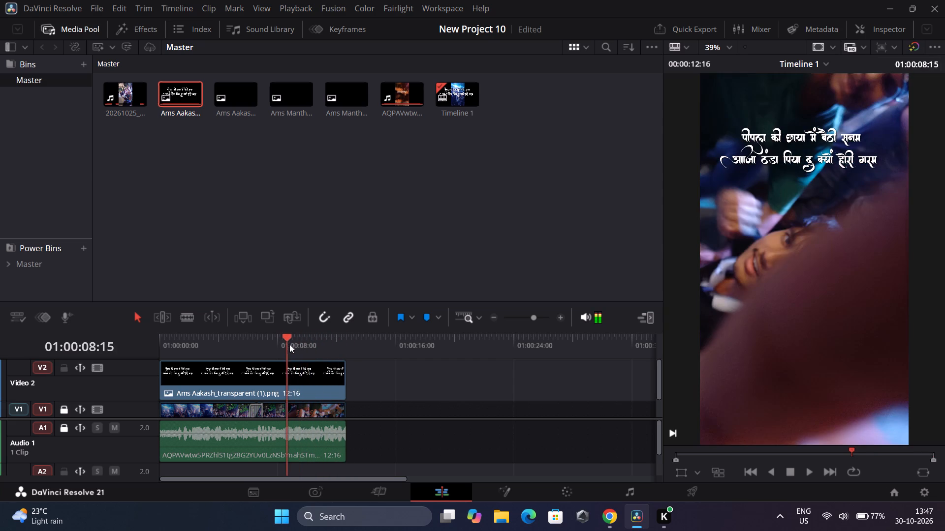
left_click_drag(289, 344, 256, 353)
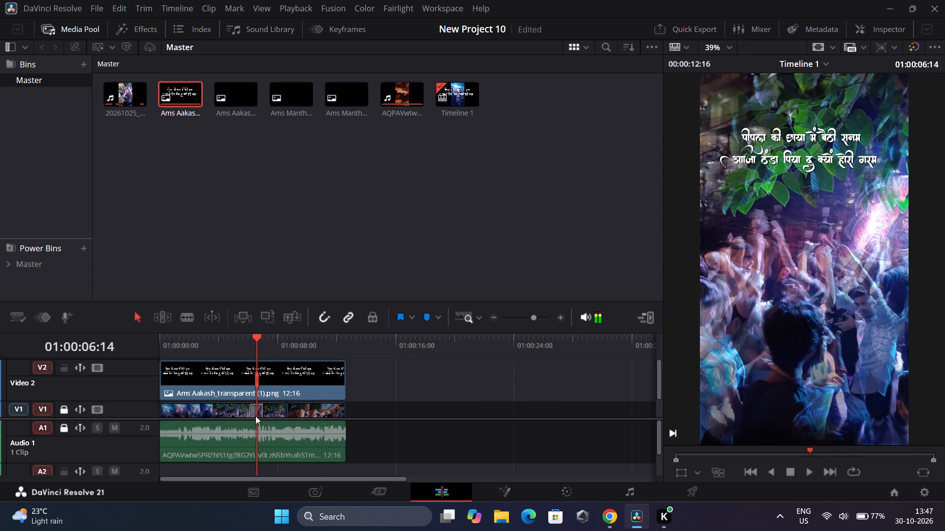
scroll(255, 404, "down", 1)
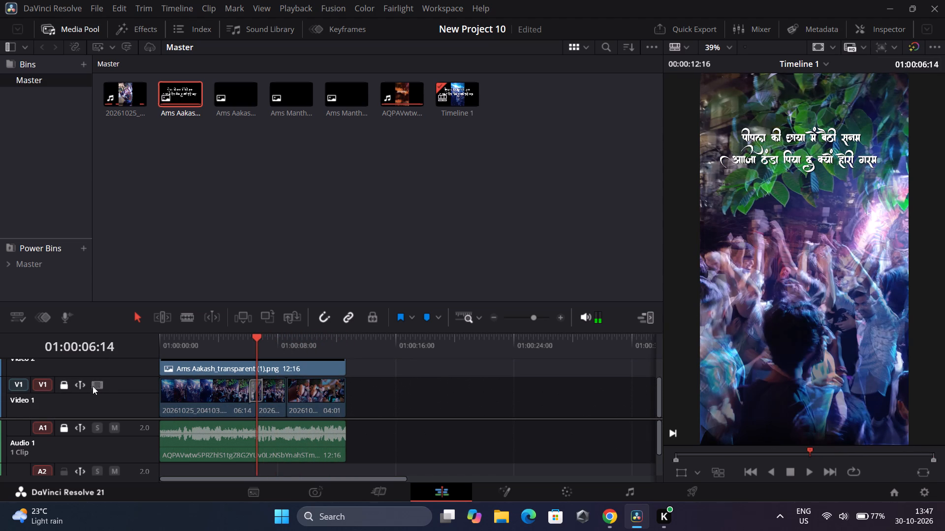
left_click(63, 384)
left_click(256, 393)
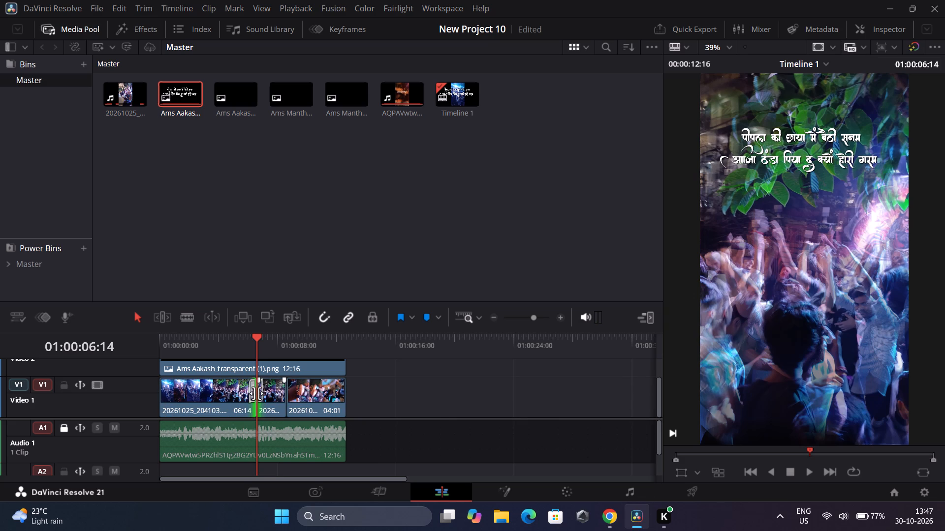
left_click(886, 24)
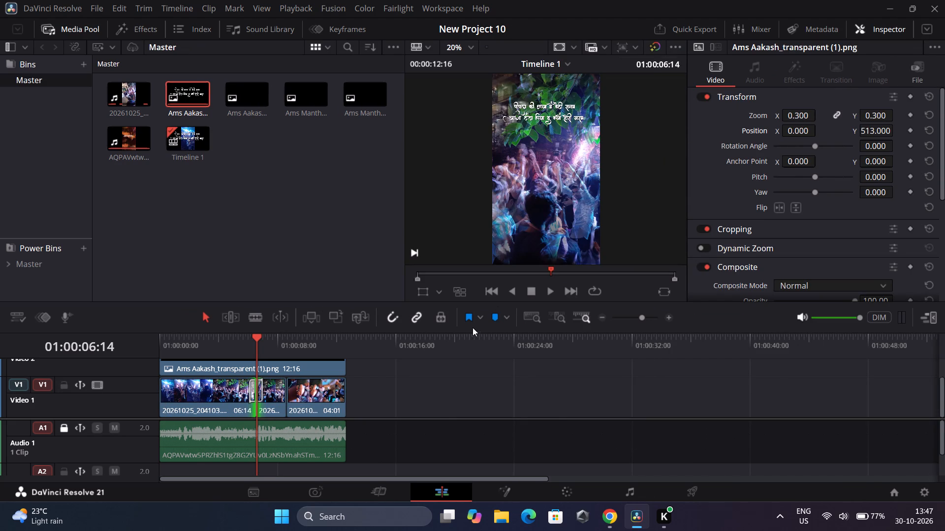
left_click(255, 397)
left_click(835, 73)
left_click(263, 398)
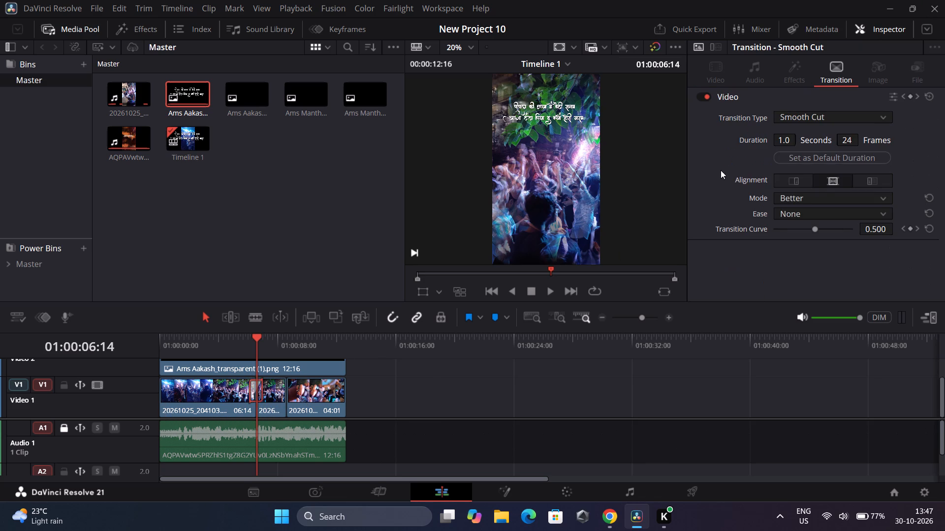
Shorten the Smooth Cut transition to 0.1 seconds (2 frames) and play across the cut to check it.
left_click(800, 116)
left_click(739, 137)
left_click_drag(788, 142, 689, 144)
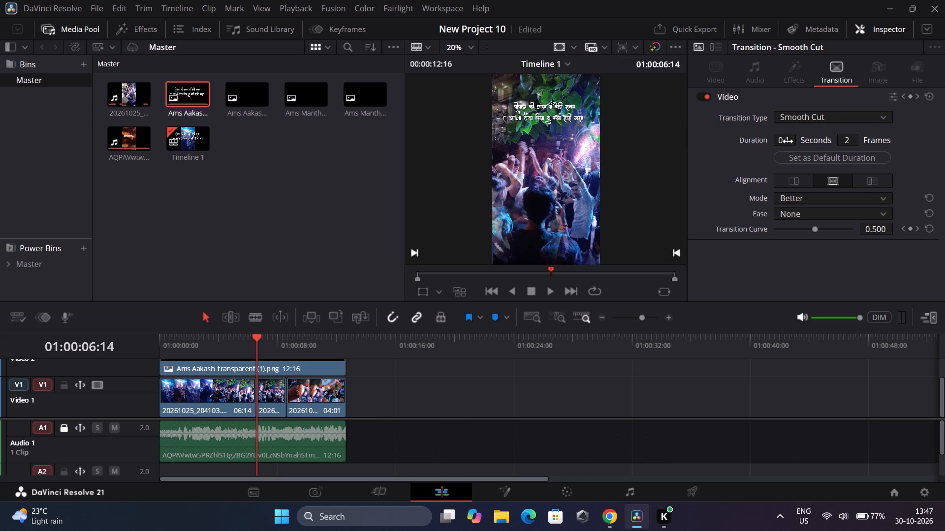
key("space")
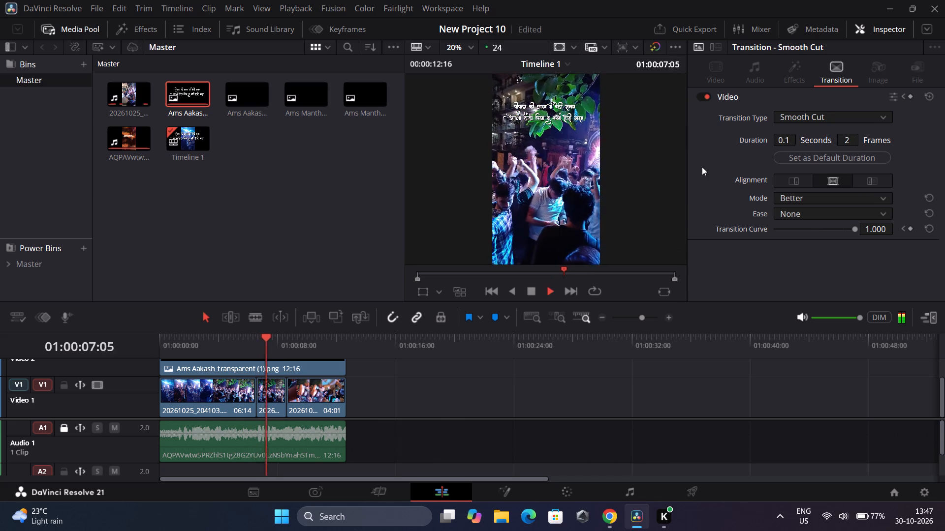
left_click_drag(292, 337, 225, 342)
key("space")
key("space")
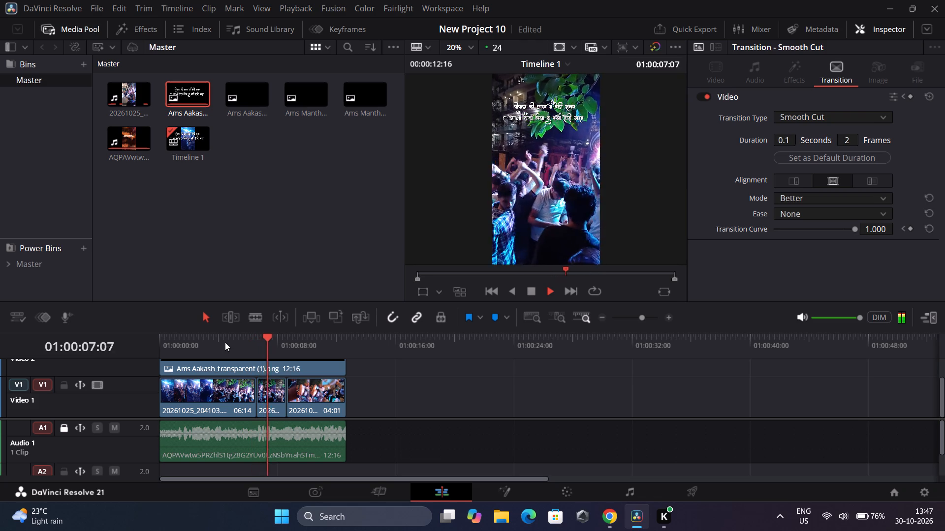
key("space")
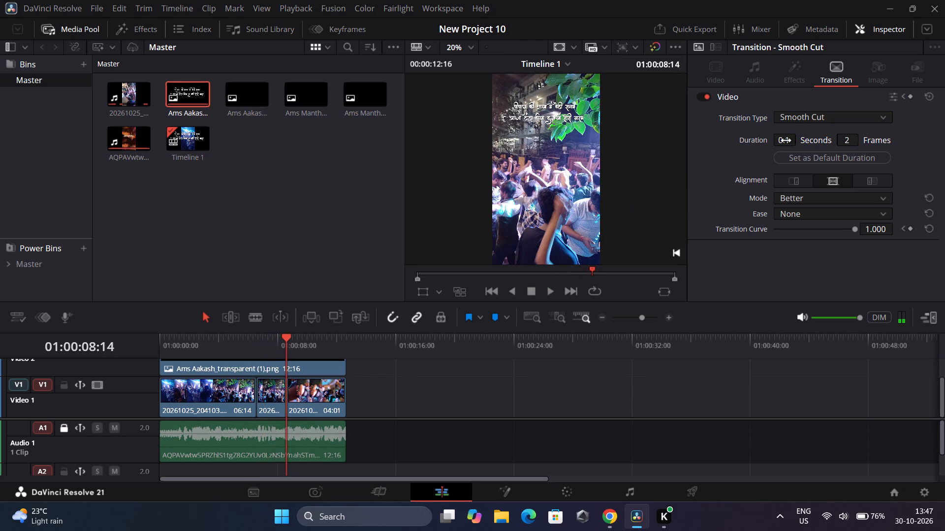
Set the Smooth Cut transition's duration to 0.4 seconds (10 frames) and play across the cut.
left_click_drag(786, 141, 789, 139)
left_click_drag(789, 139, 791, 137)
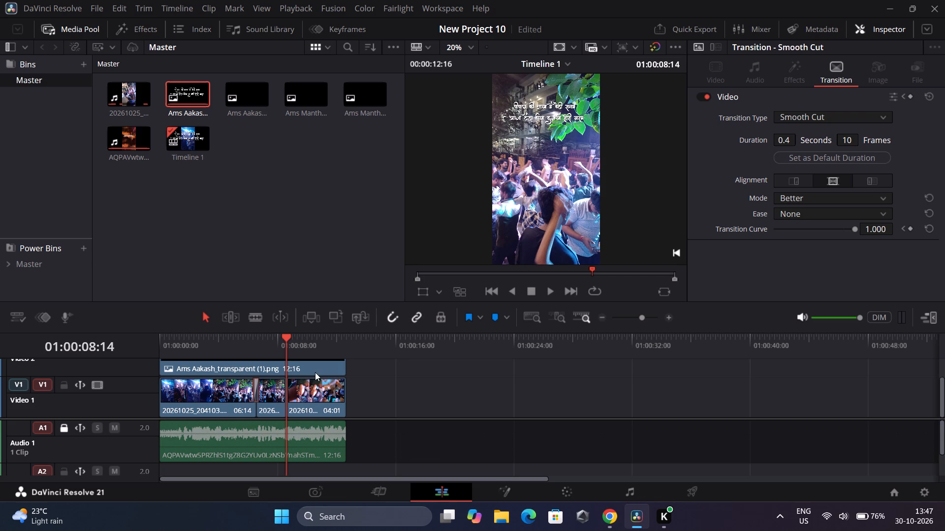
left_click_drag(284, 336, 218, 347)
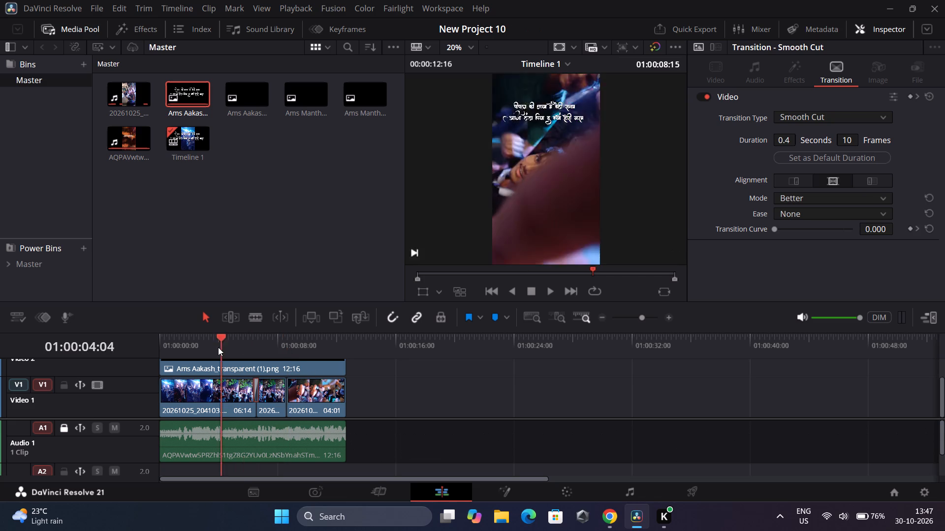
left_click_drag(218, 347, 241, 342)
key("space")
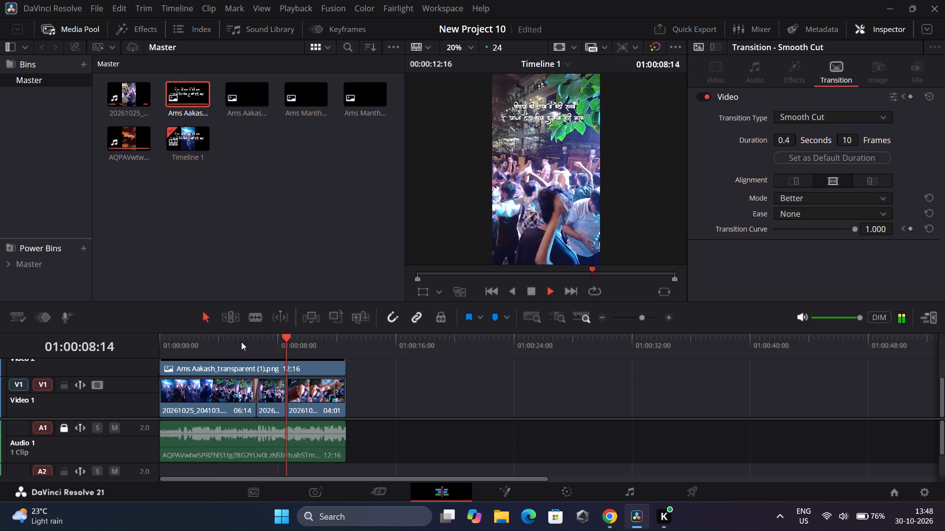
key("space")
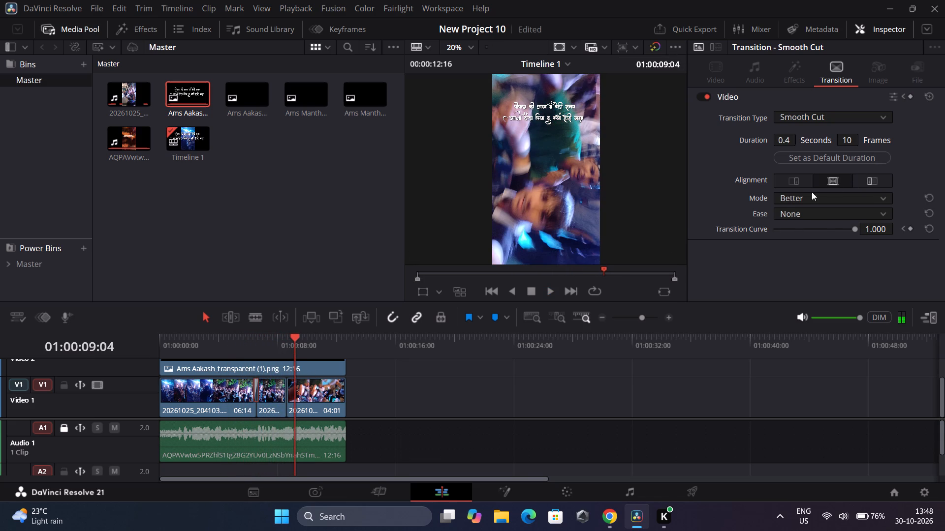
Set the transition curve to about 0.489 at 01:00:09:04 and replay the section around the first cut.
scroll(725, 231, "down", 1)
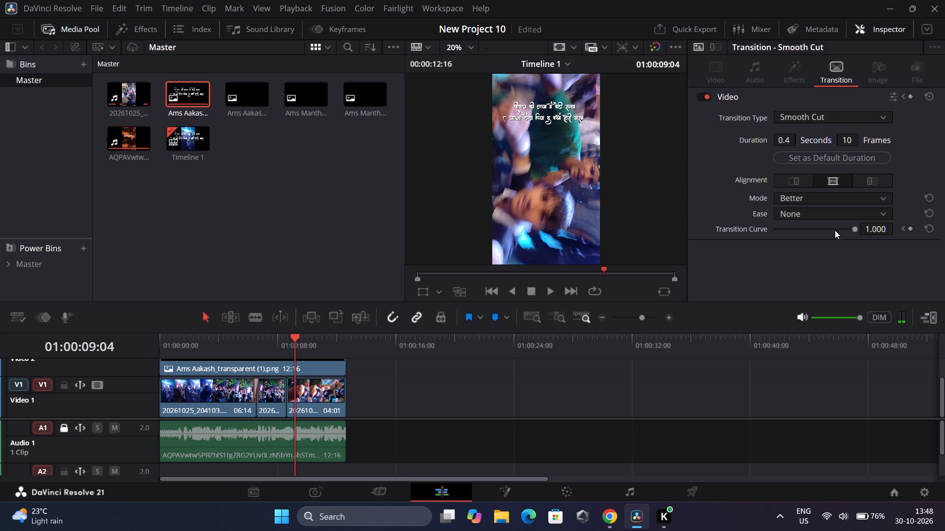
left_click(840, 230)
left_click(814, 233)
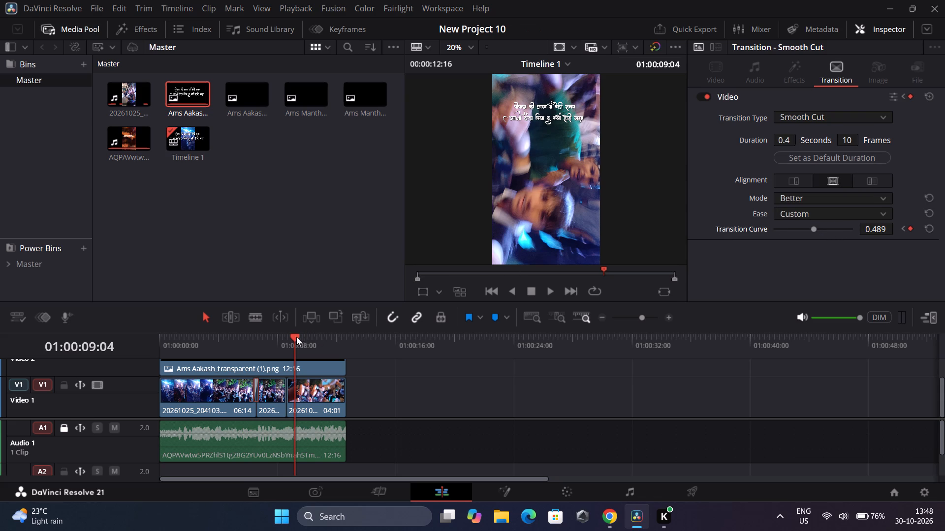
left_click_drag(295, 334, 245, 341)
key("space")
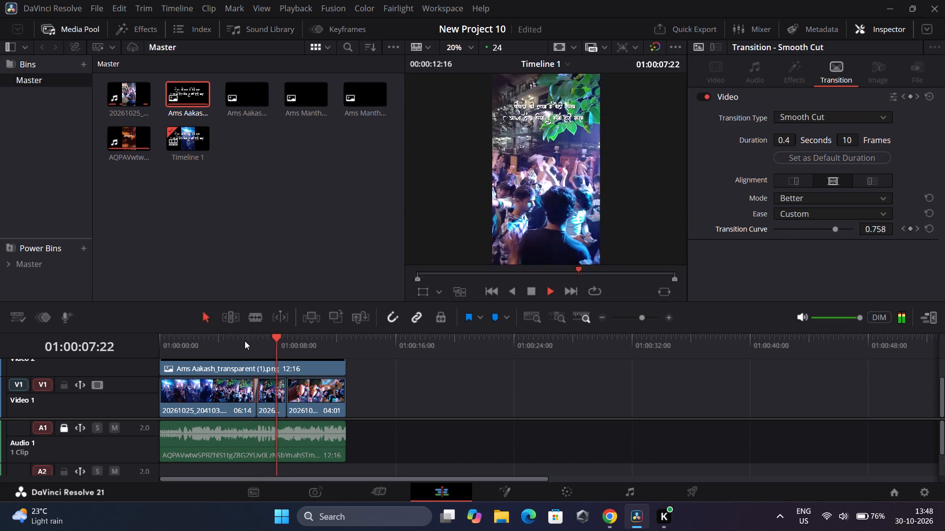
key("space")
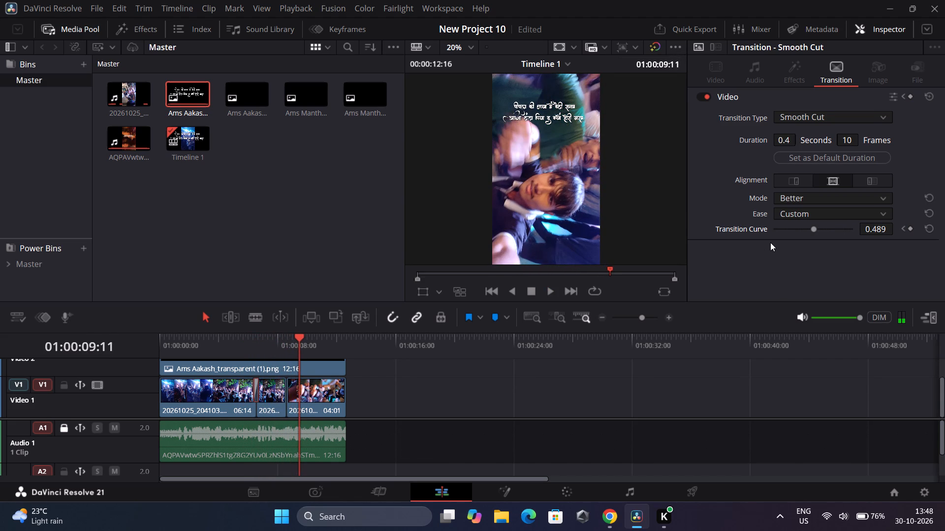
Change the transition between the first two clips to Slide and play across the cut to preview it.
left_click(823, 117)
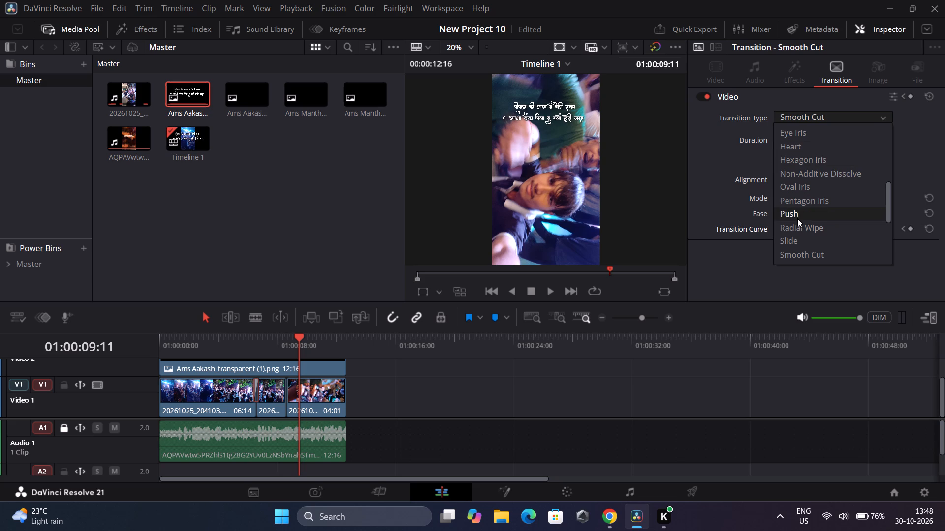
scroll(797, 218, "down", 1)
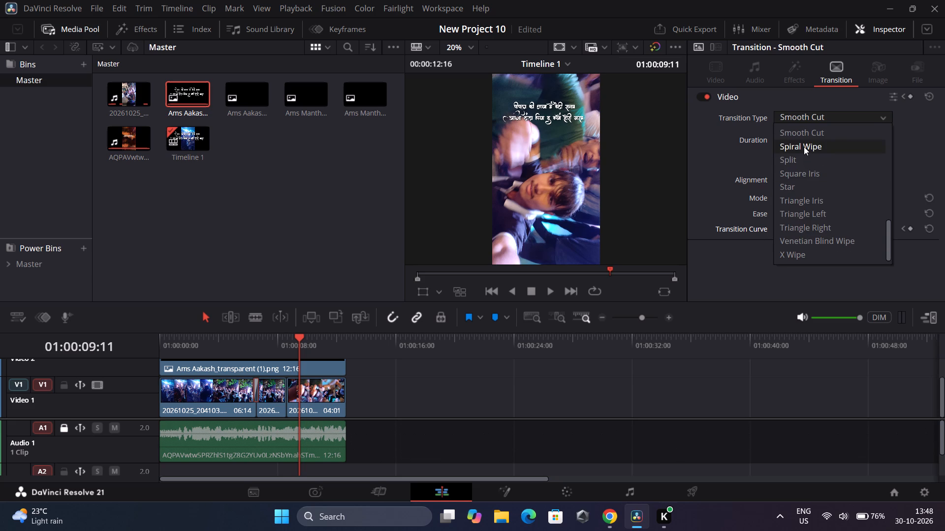
scroll(804, 147, "up", 1)
left_click(797, 158)
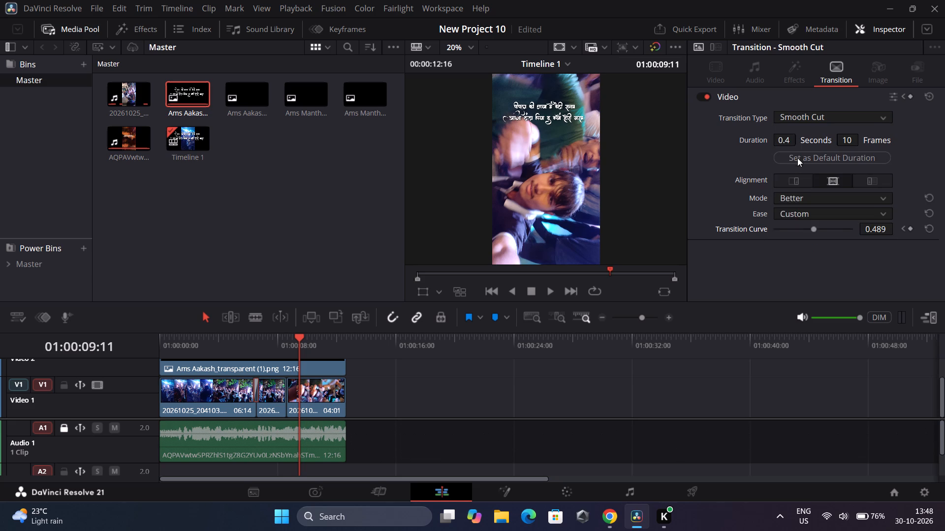
left_click_drag(300, 335, 251, 344)
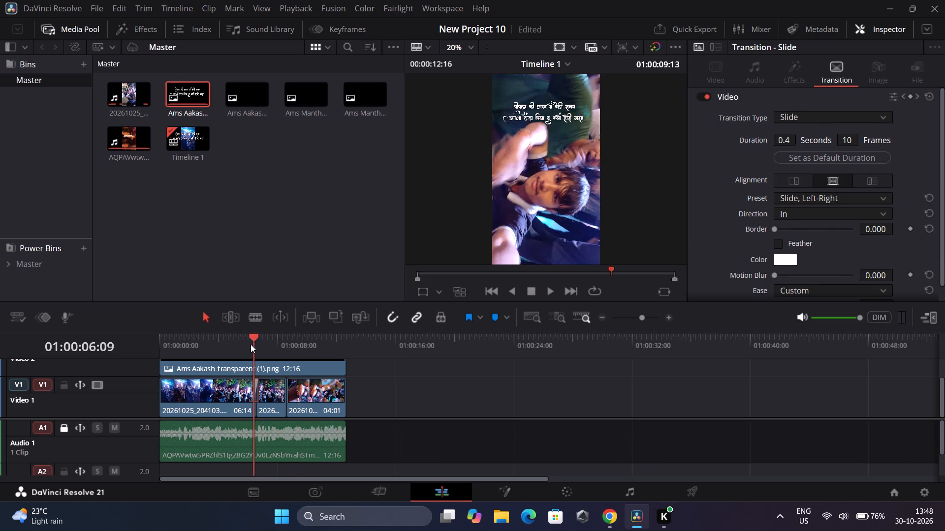
left_click_drag(251, 344, 243, 344)
key("space")
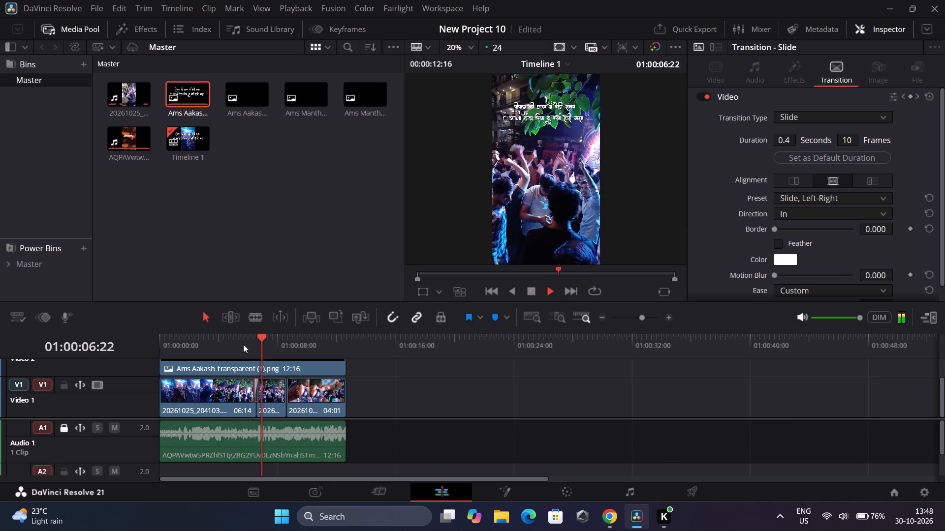
key("space")
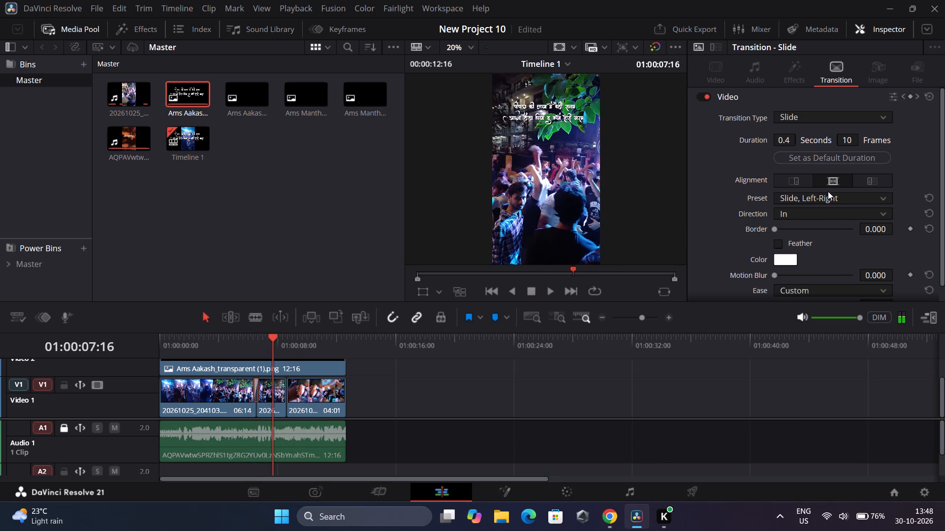
Look through the direction presets available for the Slide transition.
left_click(822, 205)
left_click(820, 198)
scroll(818, 260, "down", 1)
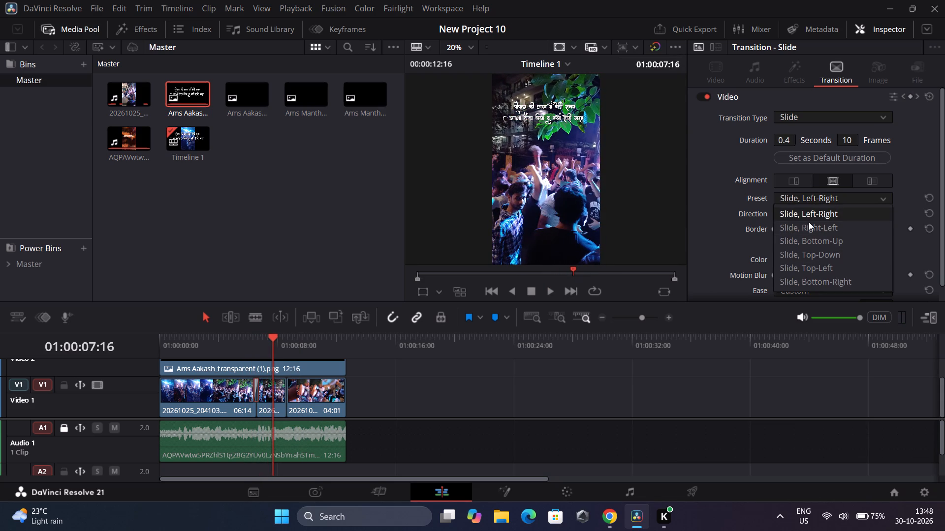
left_click(742, 196)
scroll(813, 250, "down", 1)
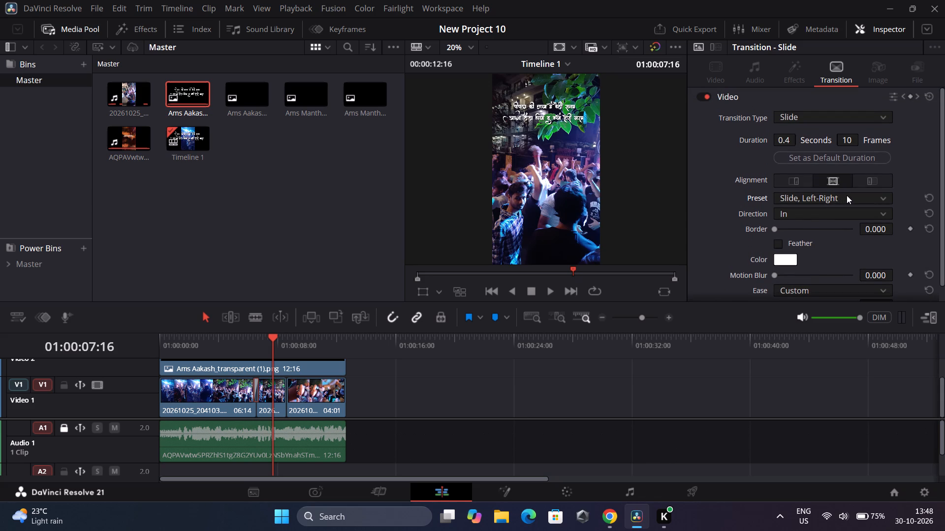
left_click(847, 195)
left_click(716, 185)
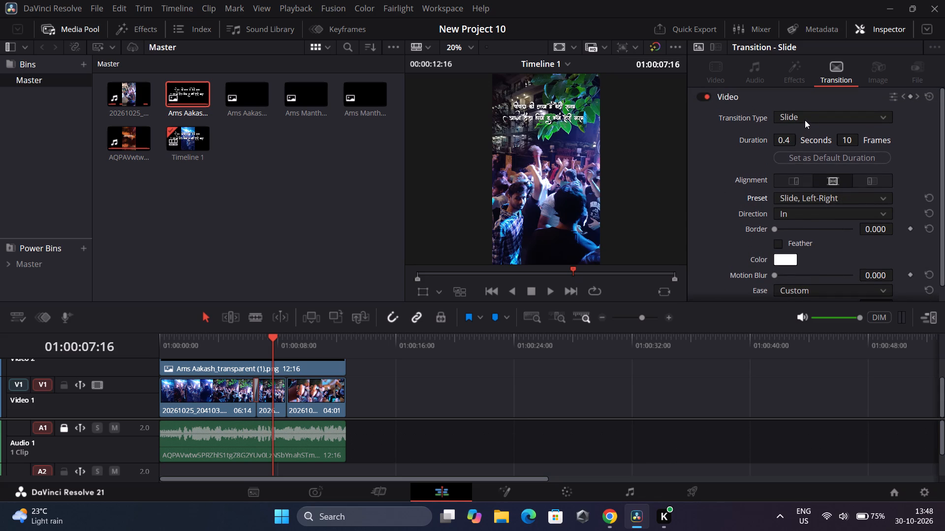
Change the transition between the first two clips to Non-Additive Dissolve and play from before the cut to preview it.
left_click(805, 119)
scroll(817, 213, "down", 2)
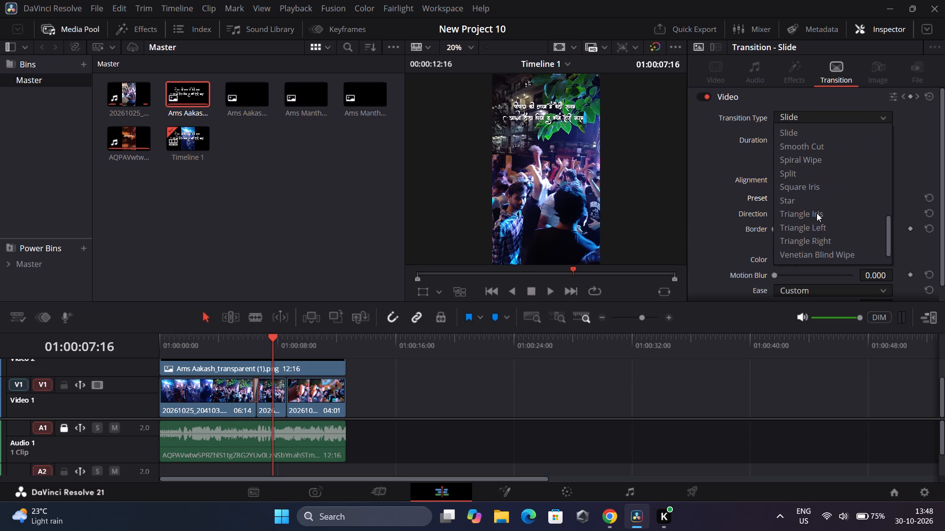
scroll(817, 213, "up", 1)
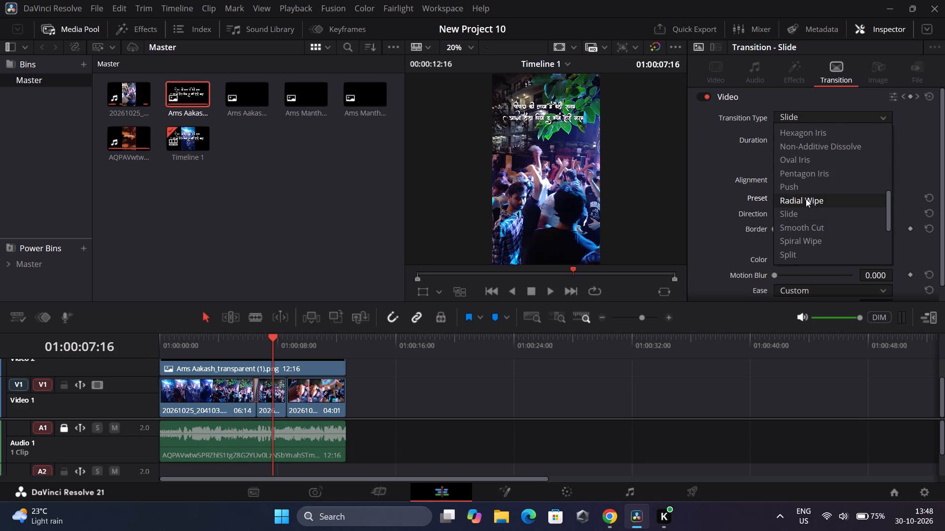
scroll(806, 190, "up", 1)
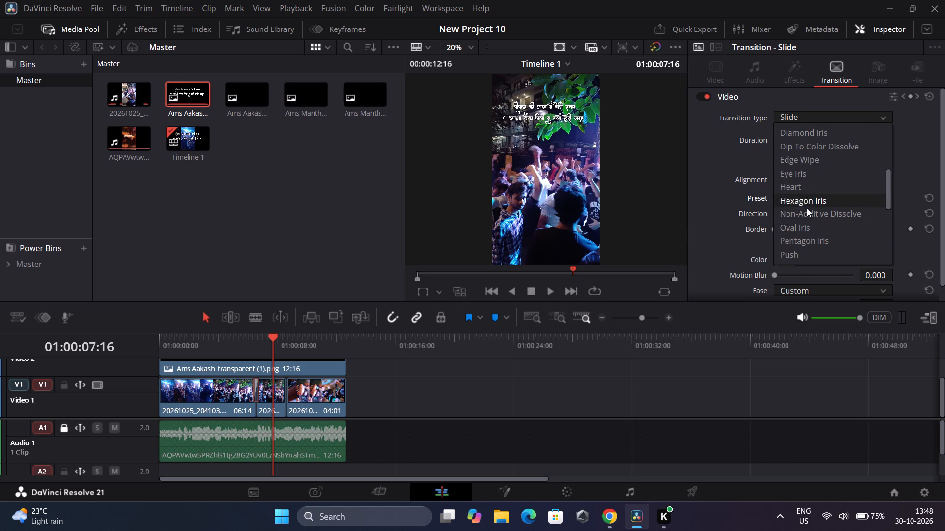
left_click(805, 216)
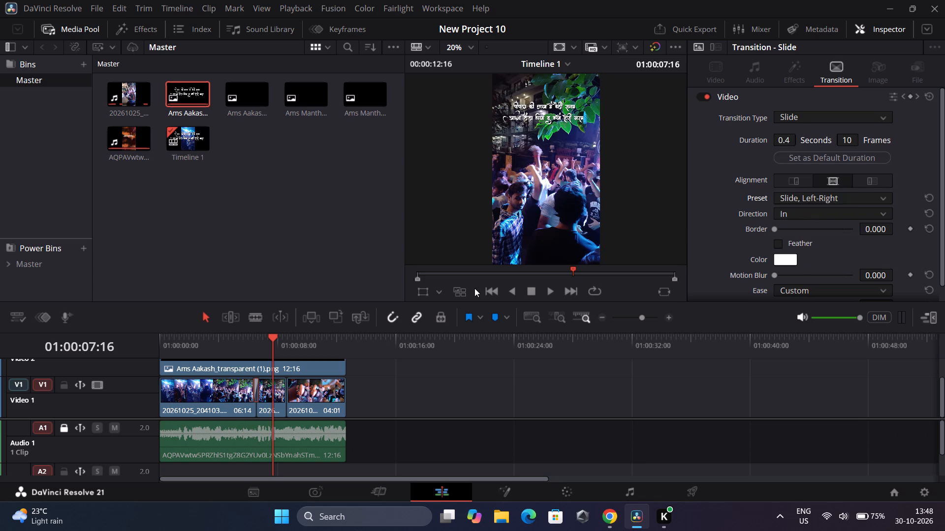
left_click_drag(272, 335, 223, 339)
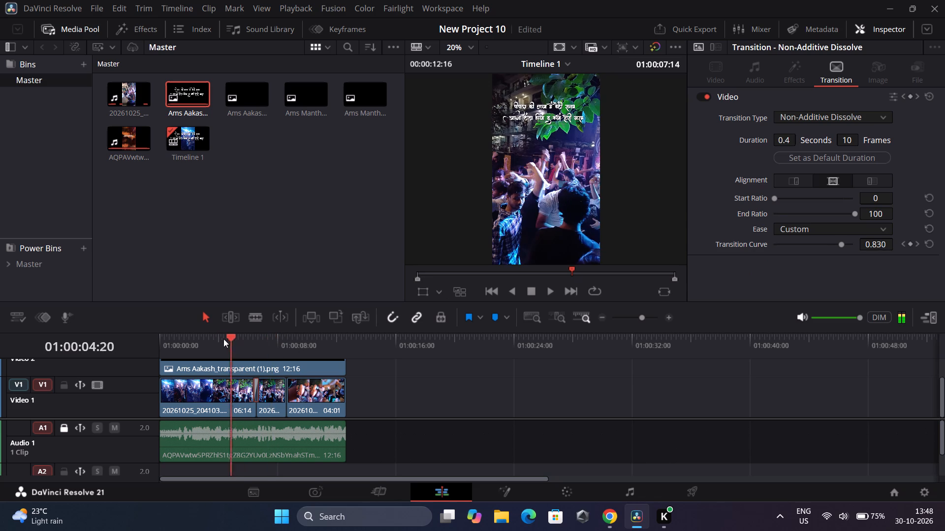
left_click_drag(223, 339, 222, 339)
key("space")
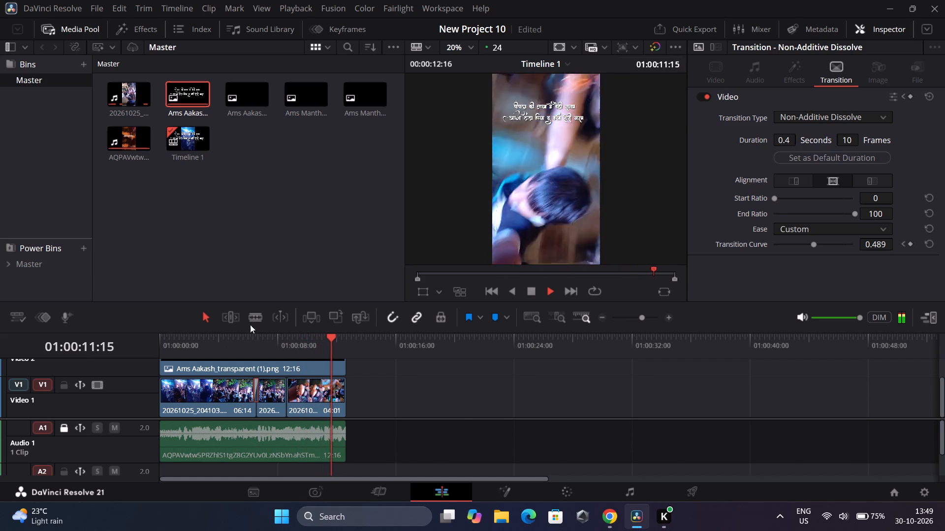
Hide the transition settings and play the whole edit from the start of the timeline.
left_click(856, 33)
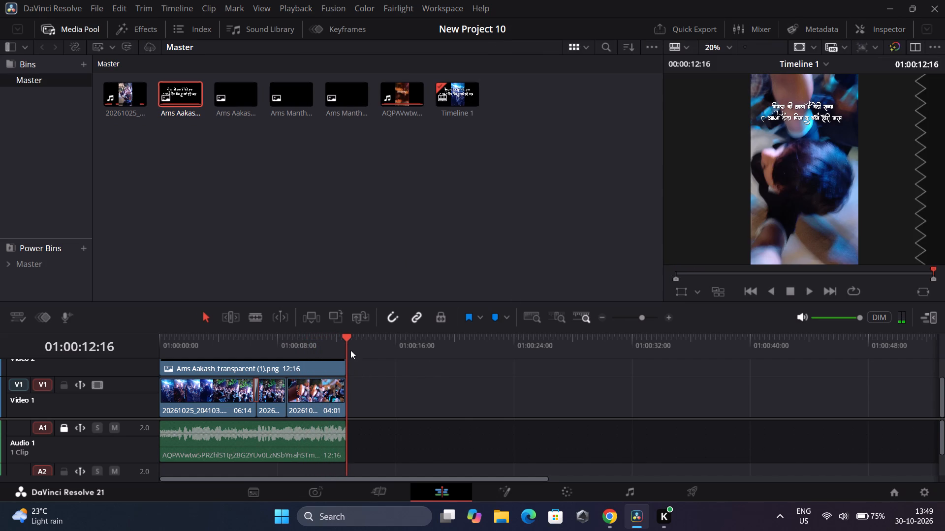
left_click_drag(347, 337, 154, 356)
key("space")
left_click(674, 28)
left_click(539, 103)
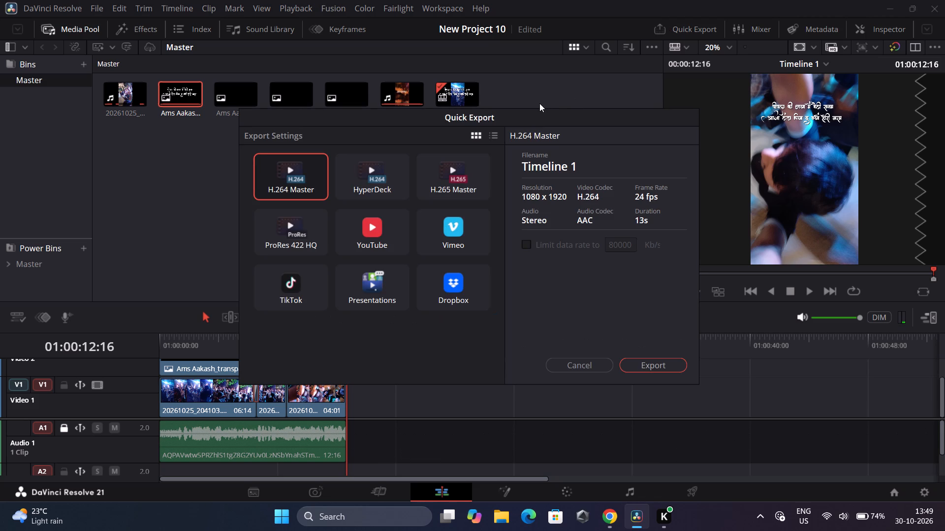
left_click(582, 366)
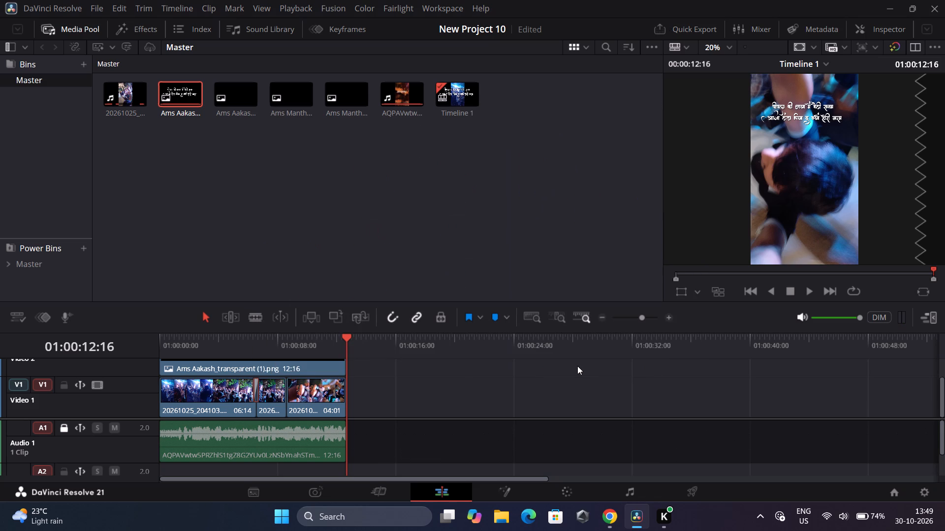
Lock the Video 1 track that holds the concert clips.
scroll(304, 411, "up", 1)
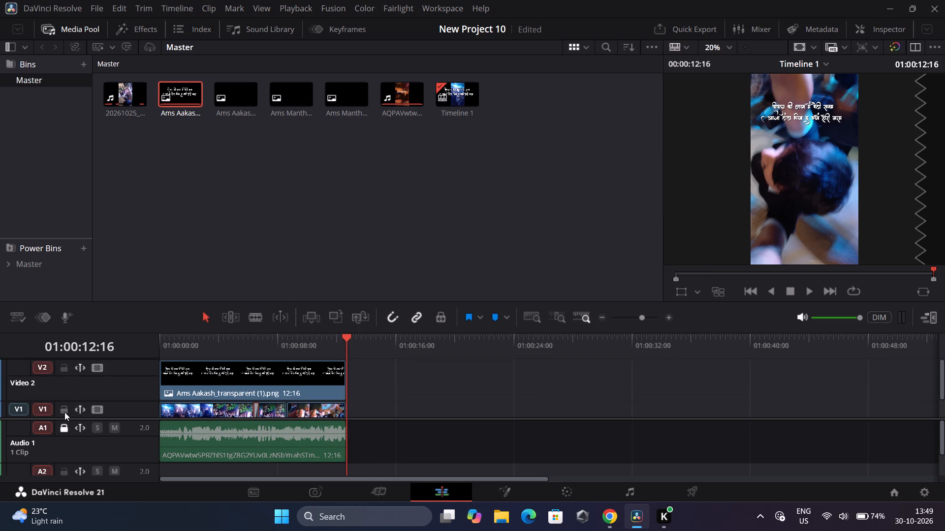
left_click(64, 412)
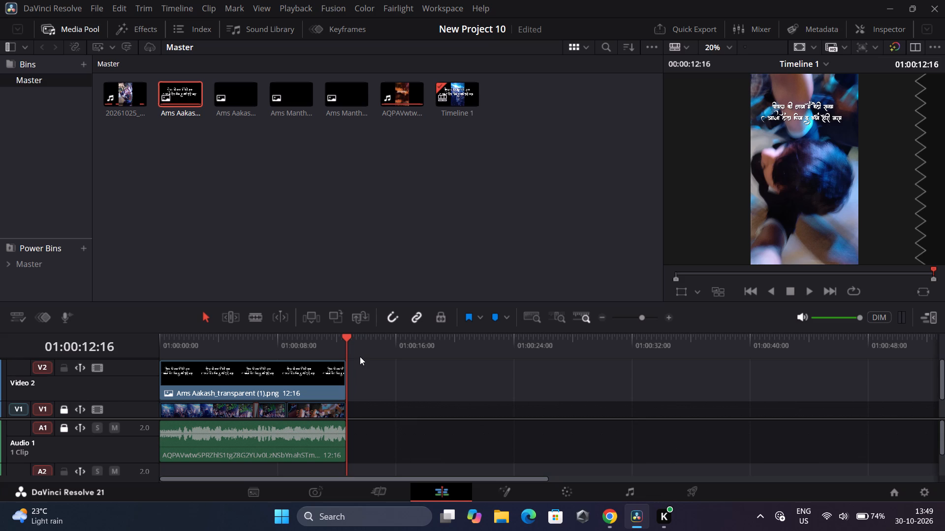
Browse the effects library's Fusion effects and Resolve FX filters for something to use on the edit, leaving it closed.
left_click(147, 27)
scroll(240, 382, "up", 1)
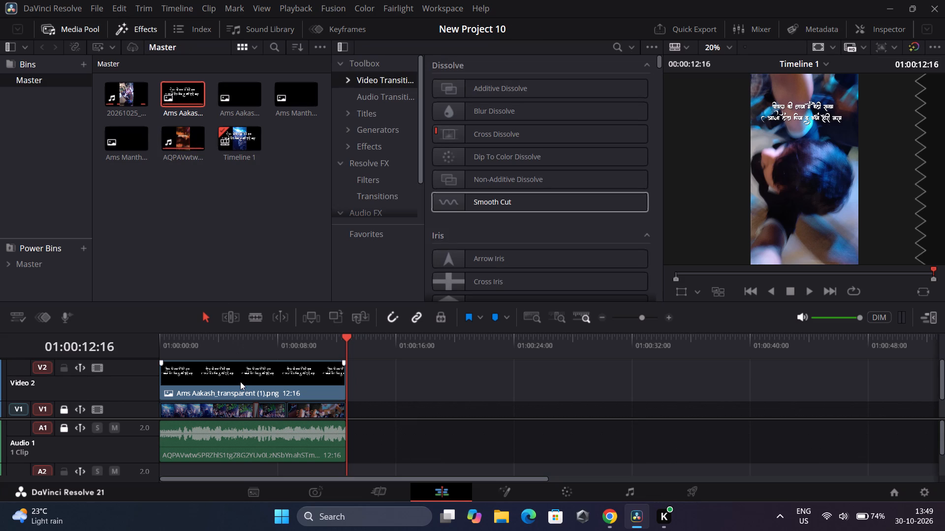
scroll(240, 382, "up", 1)
scroll(199, 378, "up", 2)
left_click(376, 143)
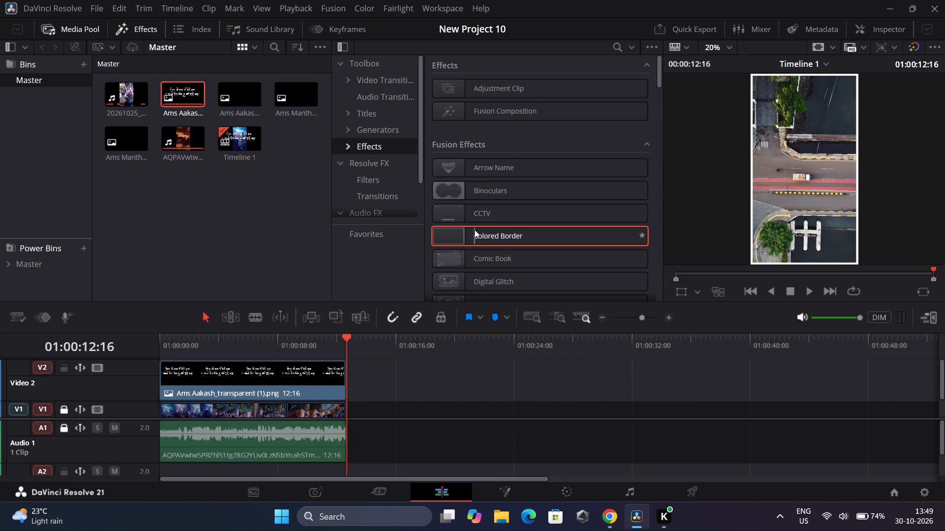
scroll(475, 232, "down", 2)
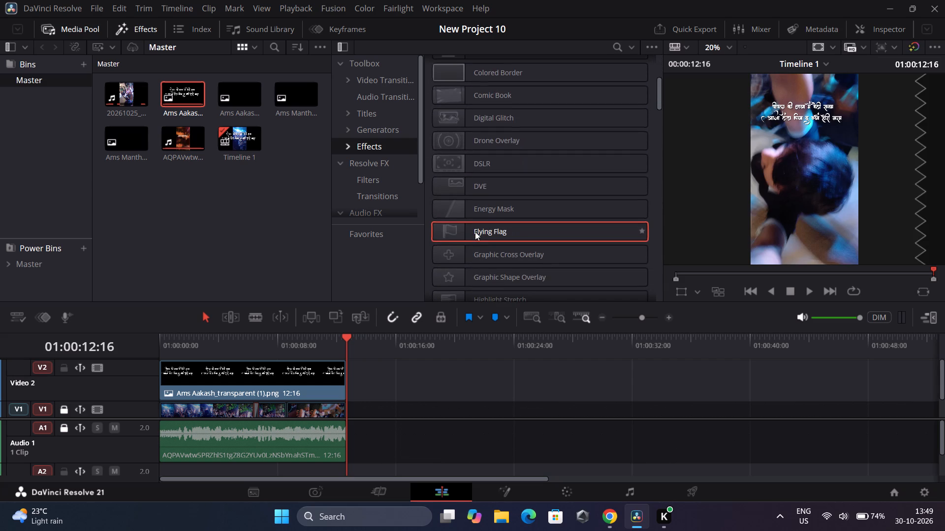
left_click(275, 216)
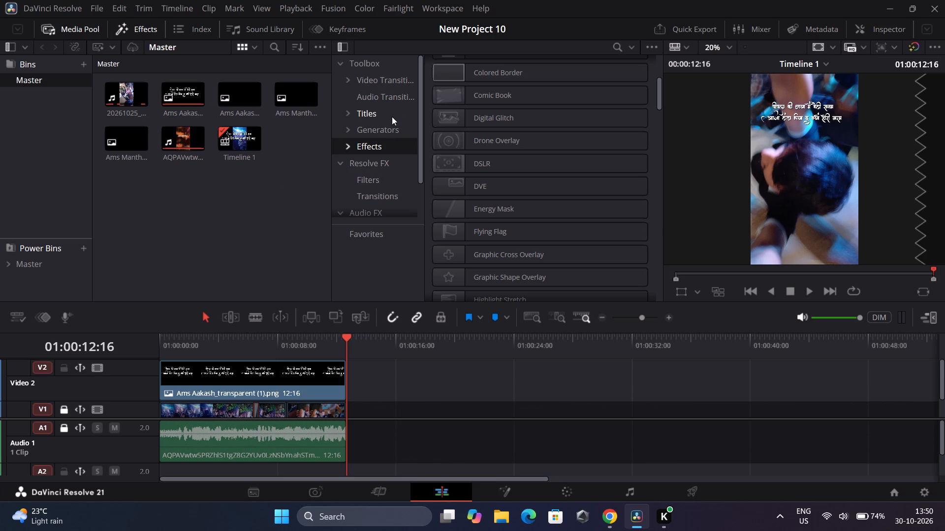
left_click(384, 186)
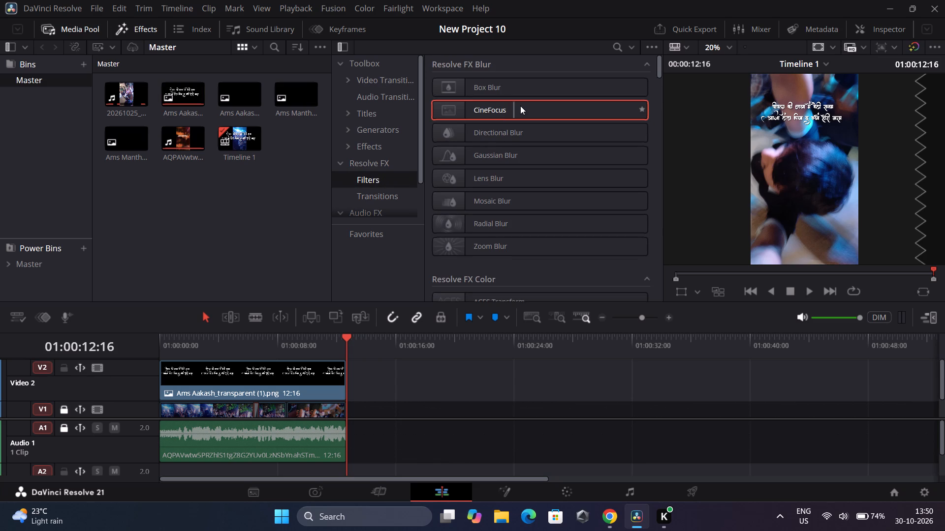
left_click(130, 31)
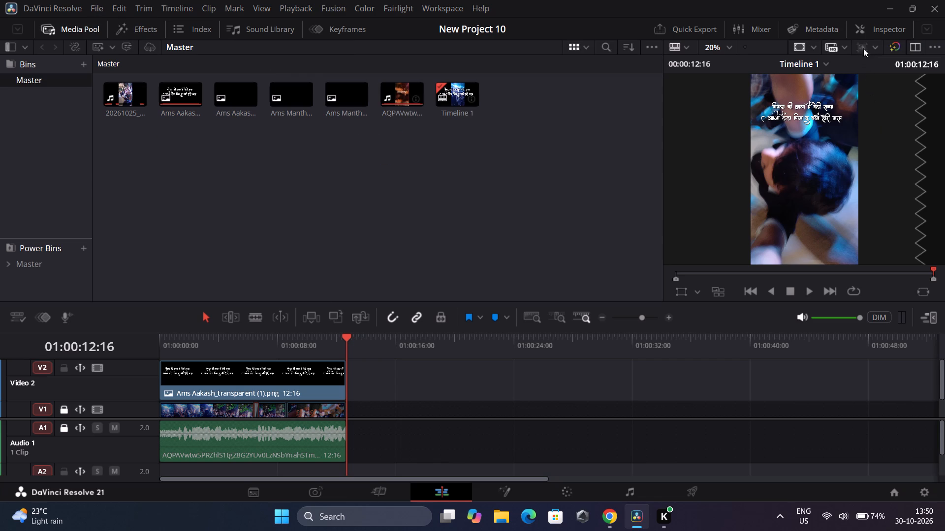
Quick-export the timeline with the H.264 Master preset as "Timeline 7" in the Edited Videos folder.
left_click(693, 23)
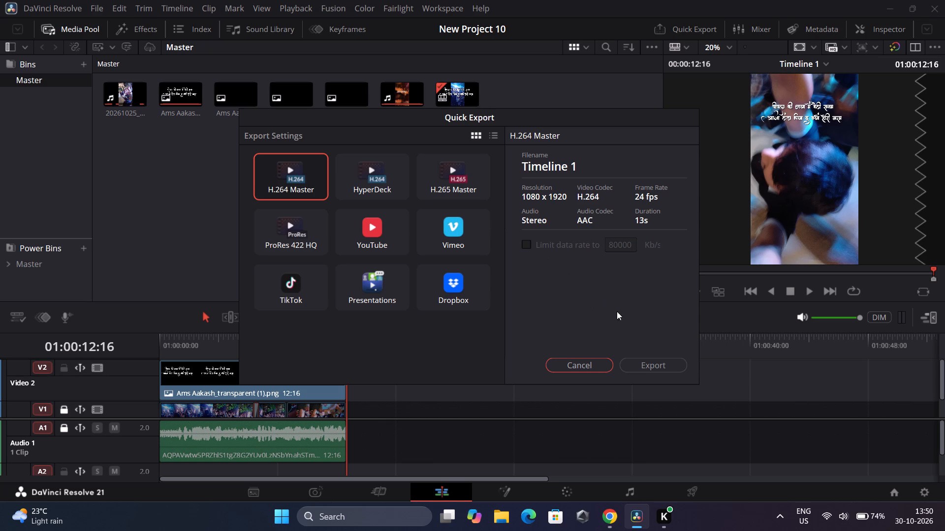
left_click(651, 363)
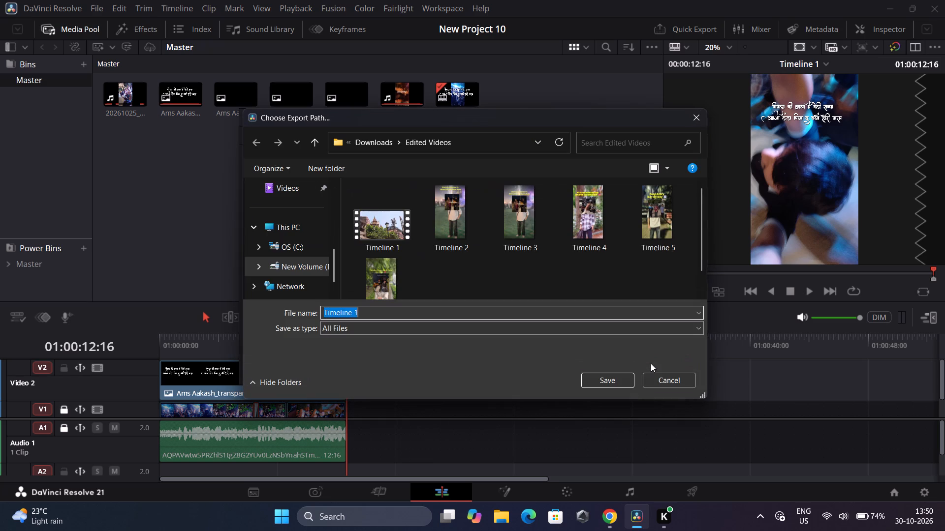
left_click(556, 314)
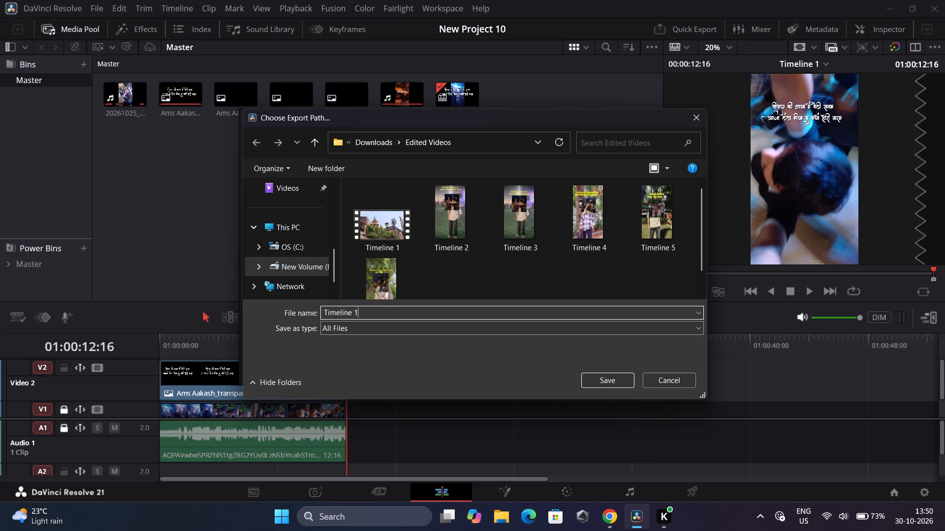
key("BackSpace")
key("8")
scroll(552, 265, "down", 2)
key("BackSpace")
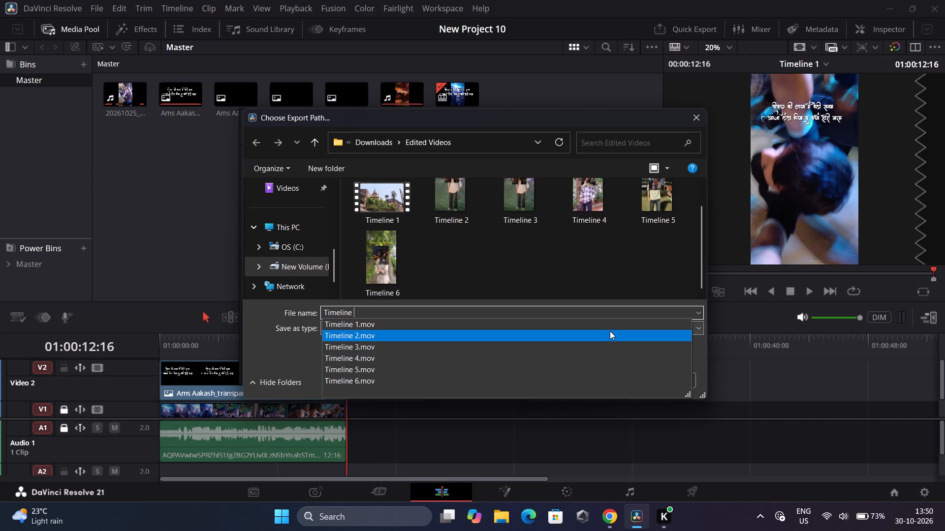
key("7")
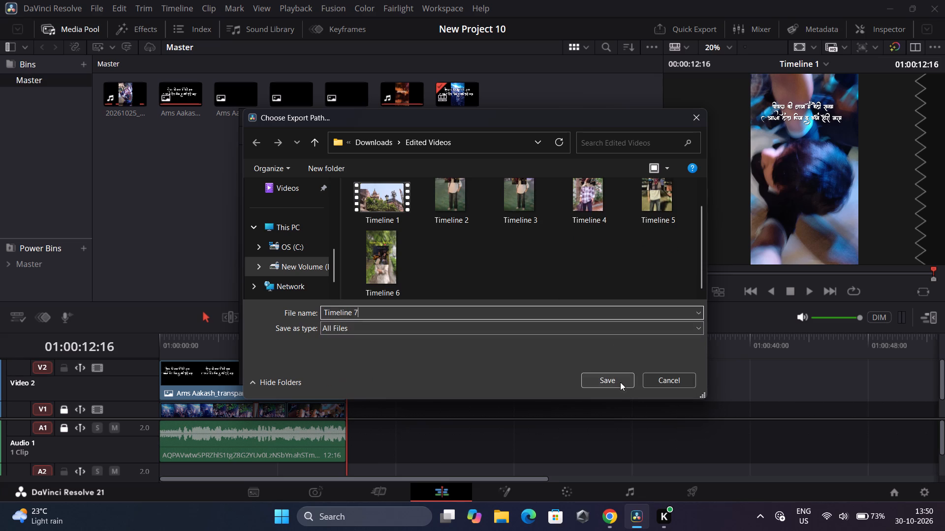
left_click(617, 378)
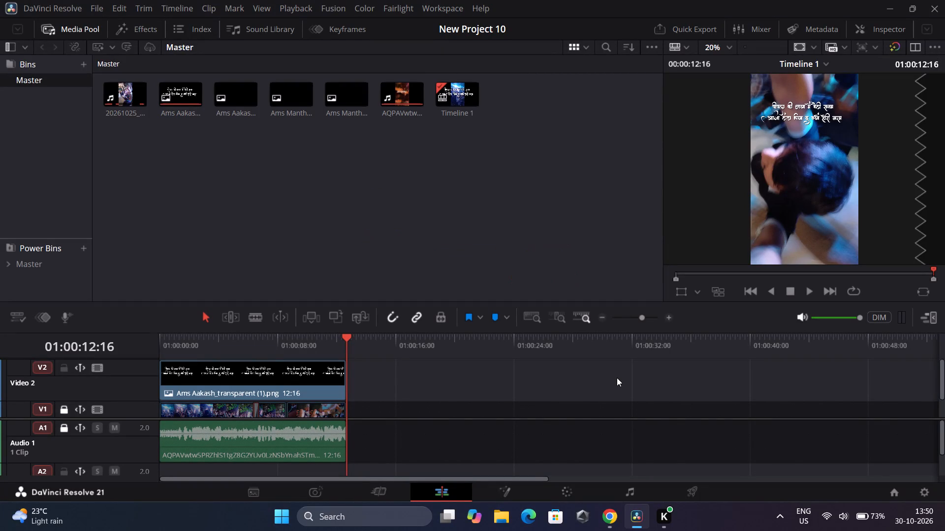
Switch to Chrome and start a search for "goo" in a new tab.
left_click(600, 506)
left_click(396, 229)
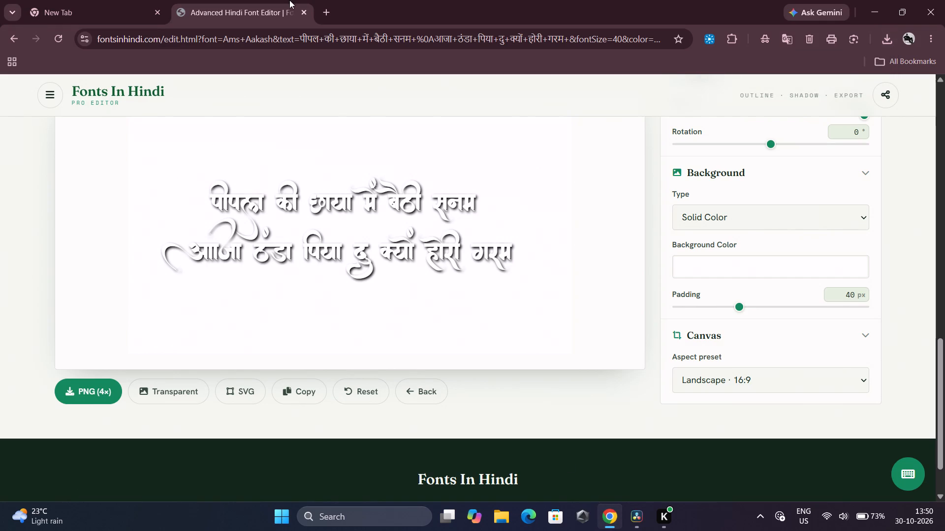
left_click(325, 9)
type("goo")
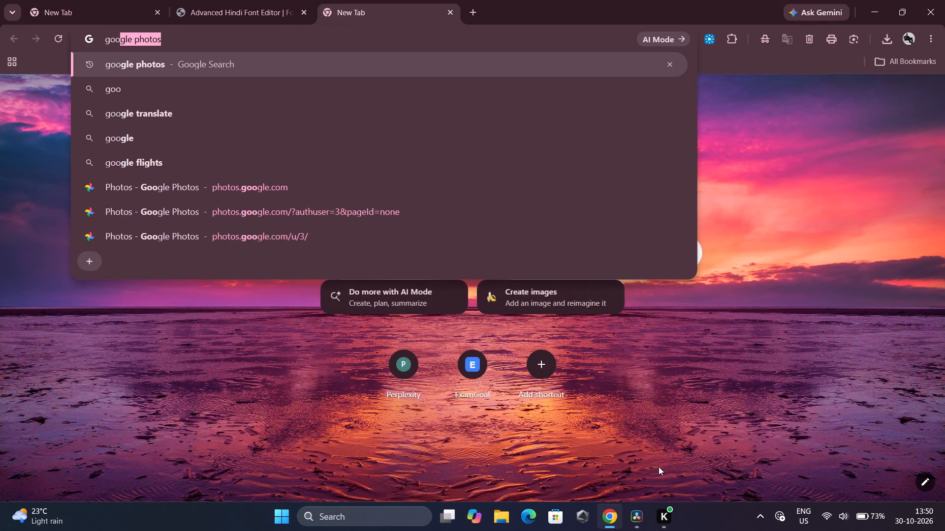
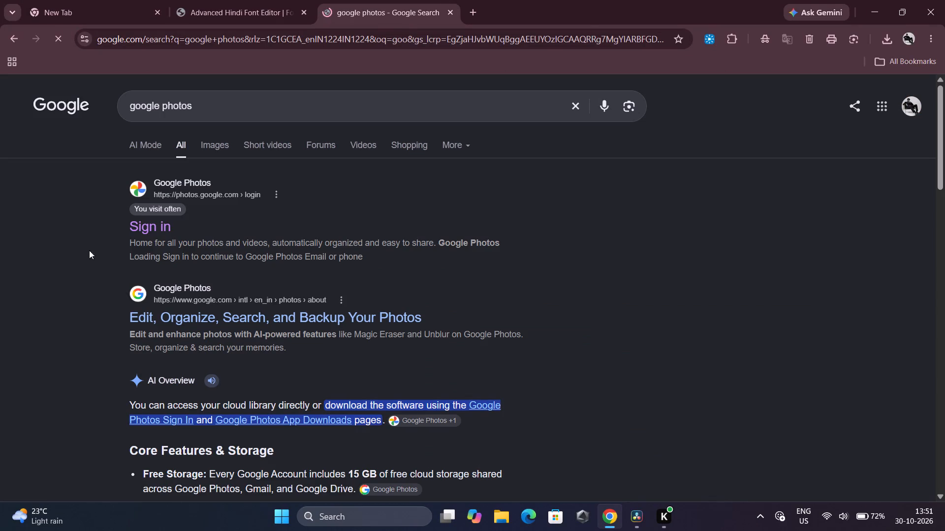
Open the Google Photos sign-in page from the search results.
left_click(153, 231)
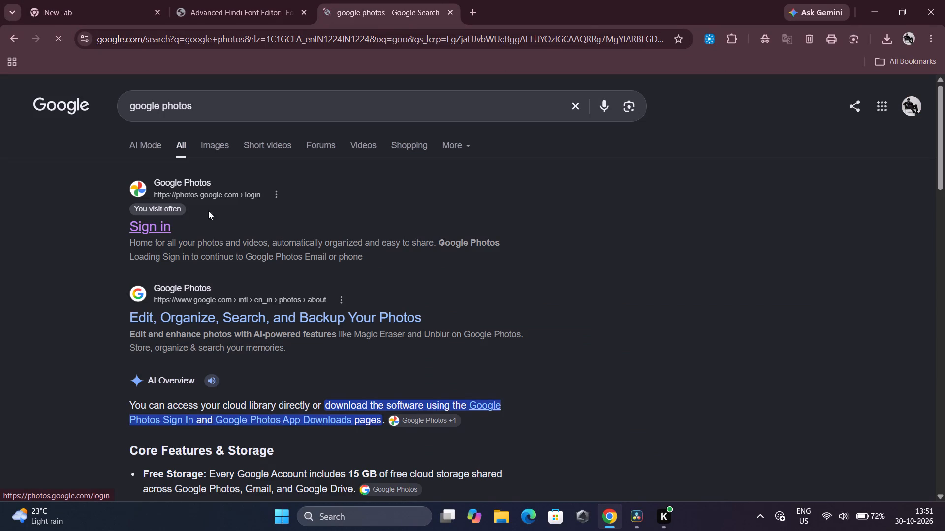
Open instagram.com in a new browser tab.
left_click(472, 3)
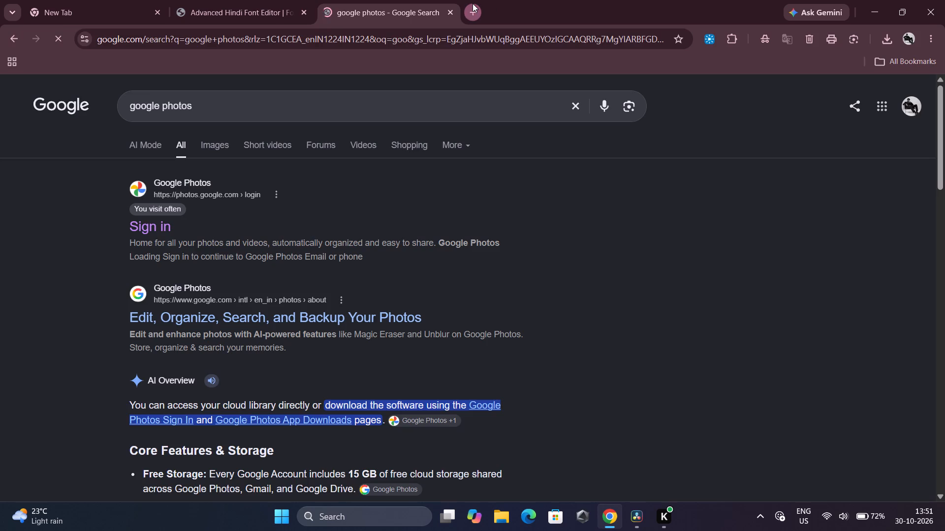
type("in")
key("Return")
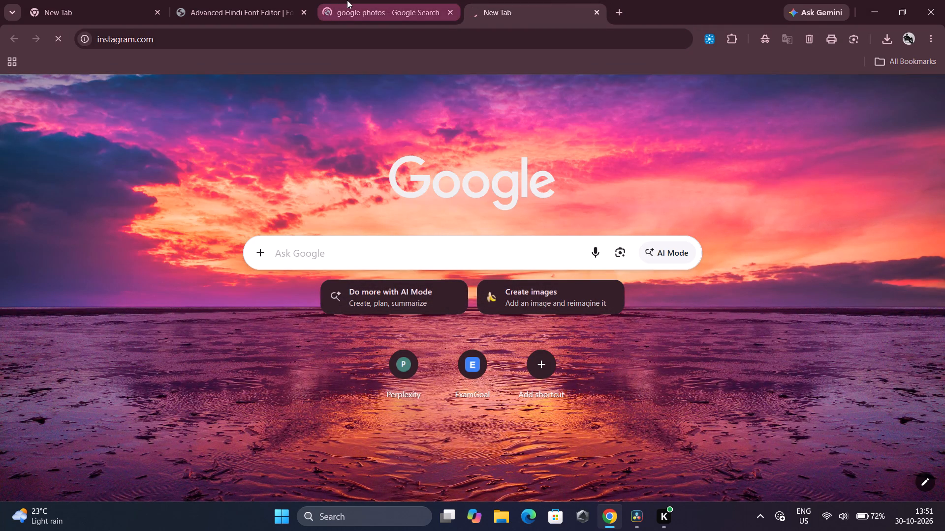
Open Google Photos under the Editor One account and close the tab of the previous account.
left_click(347, 0)
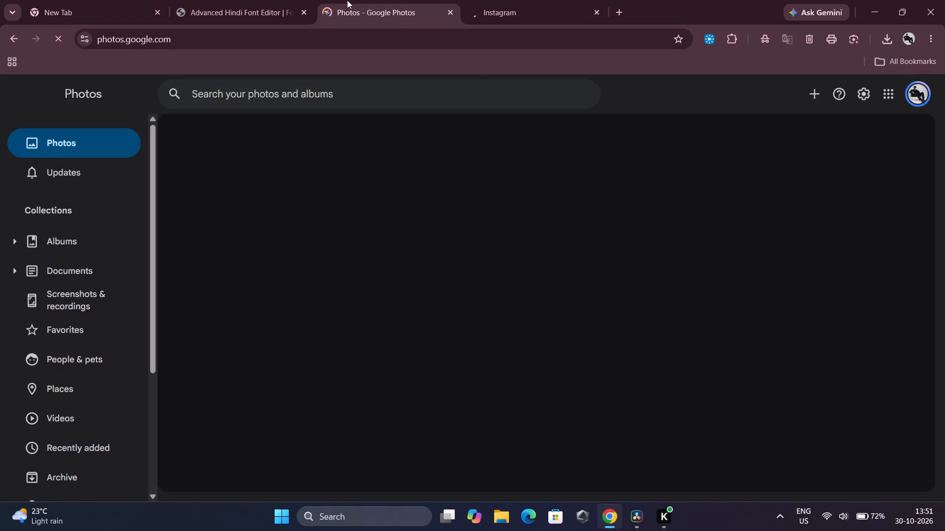
left_click(916, 93)
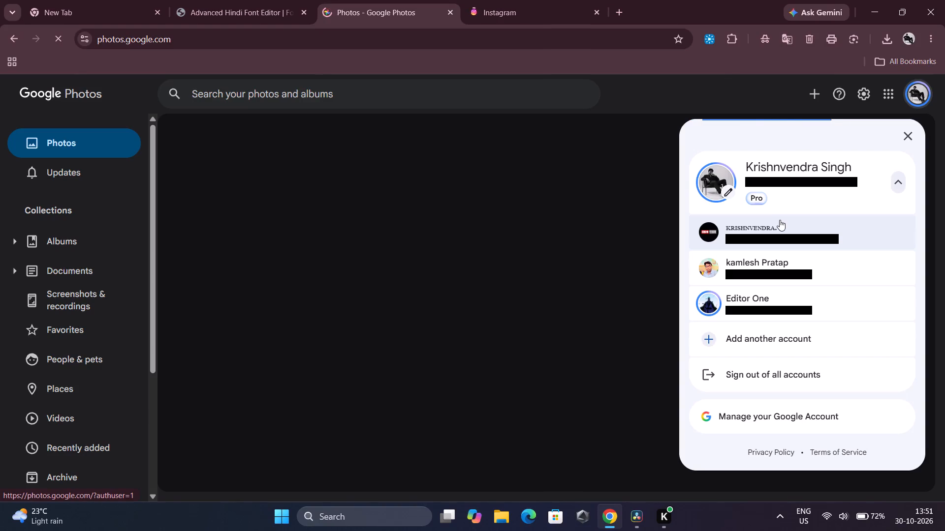
left_click(793, 292)
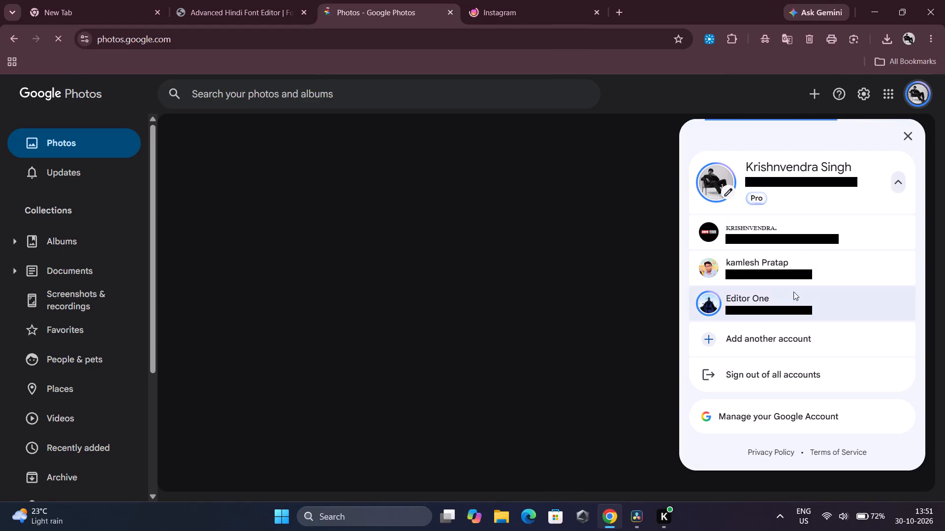
left_click(671, 0)
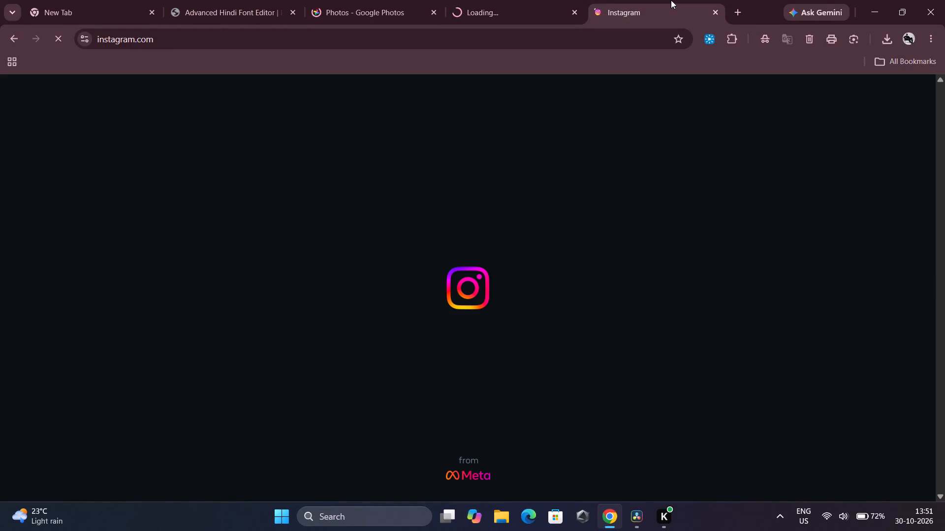
left_click(497, 0)
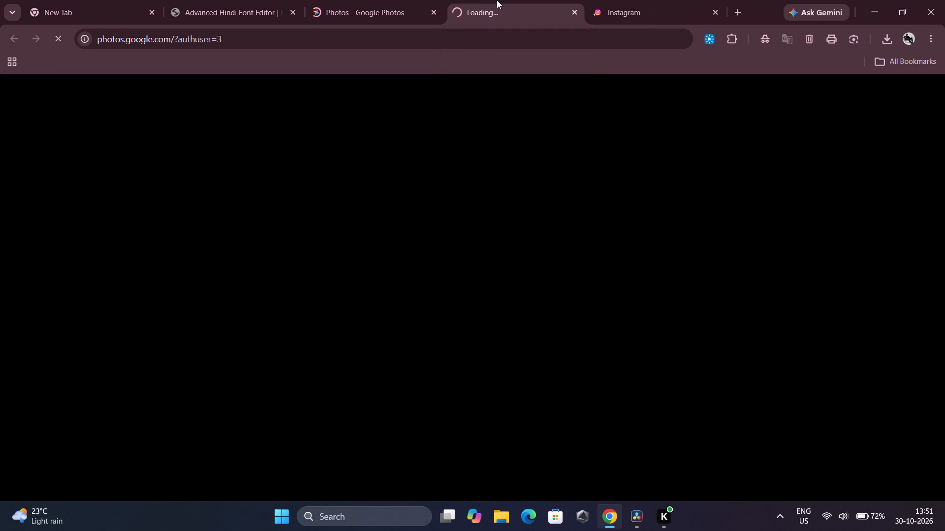
left_click(438, 7)
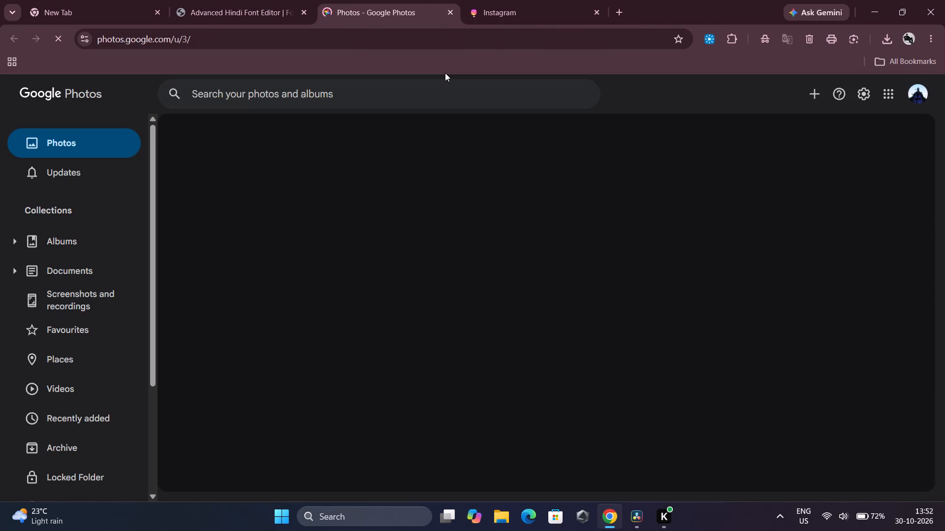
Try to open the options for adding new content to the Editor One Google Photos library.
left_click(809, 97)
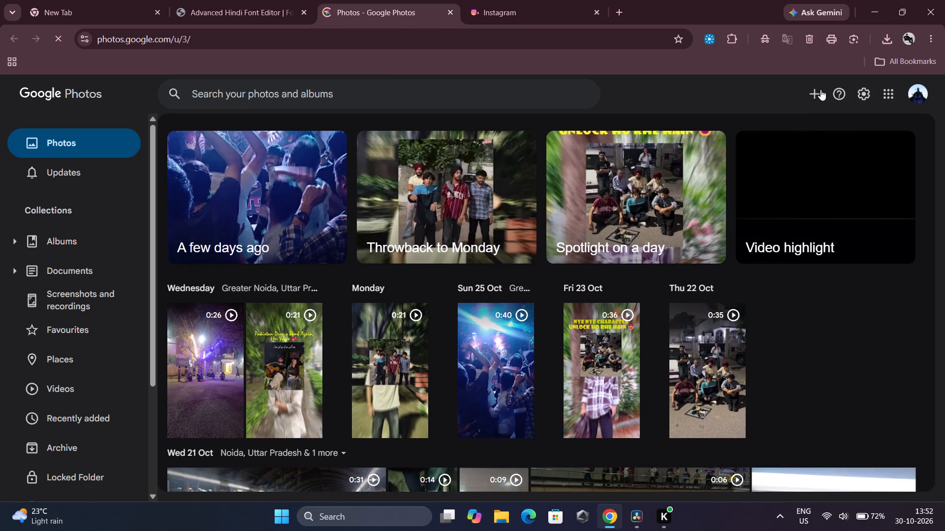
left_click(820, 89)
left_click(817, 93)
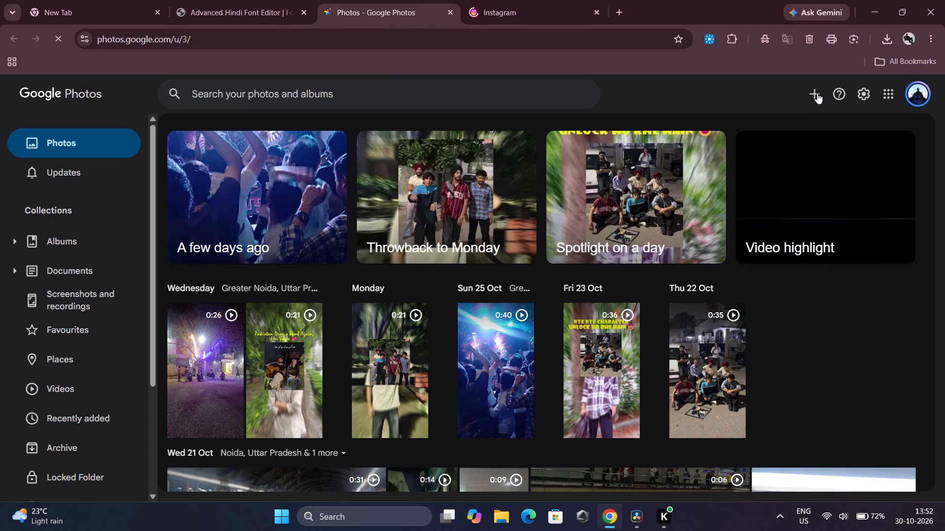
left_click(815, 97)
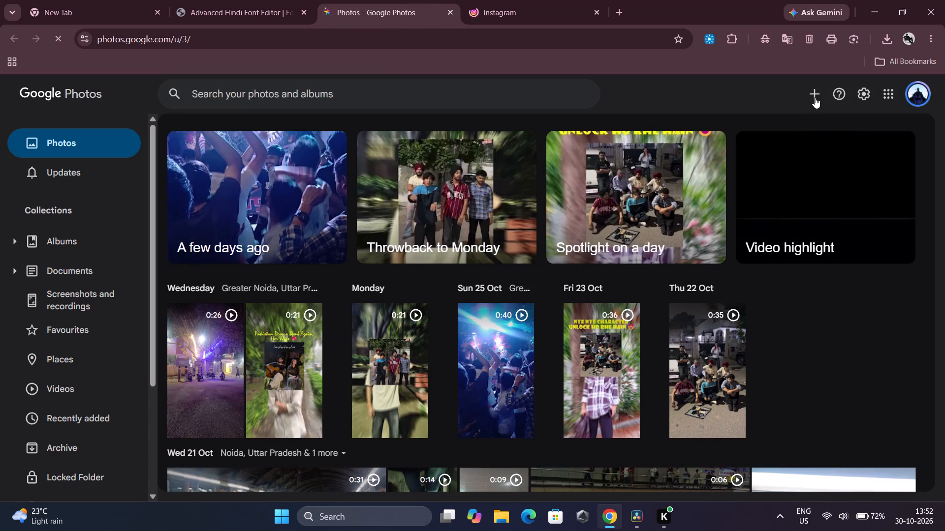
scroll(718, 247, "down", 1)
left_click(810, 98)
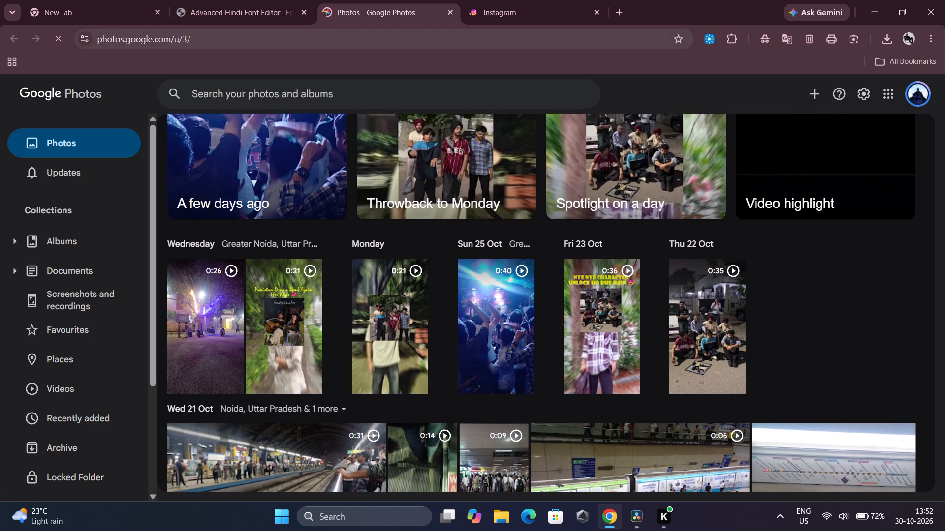
Switch to the Instagram tab and open the direct messages inbox.
left_click(507, 12)
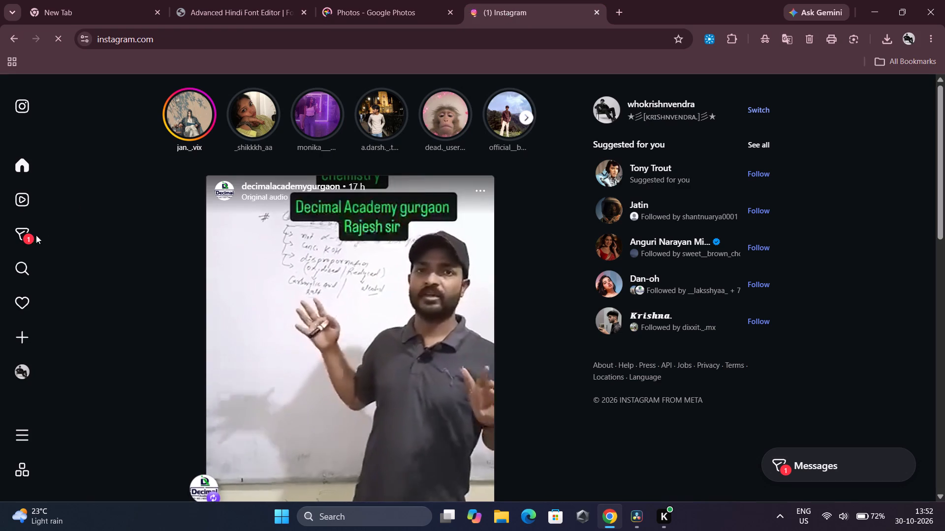
left_click(14, 238)
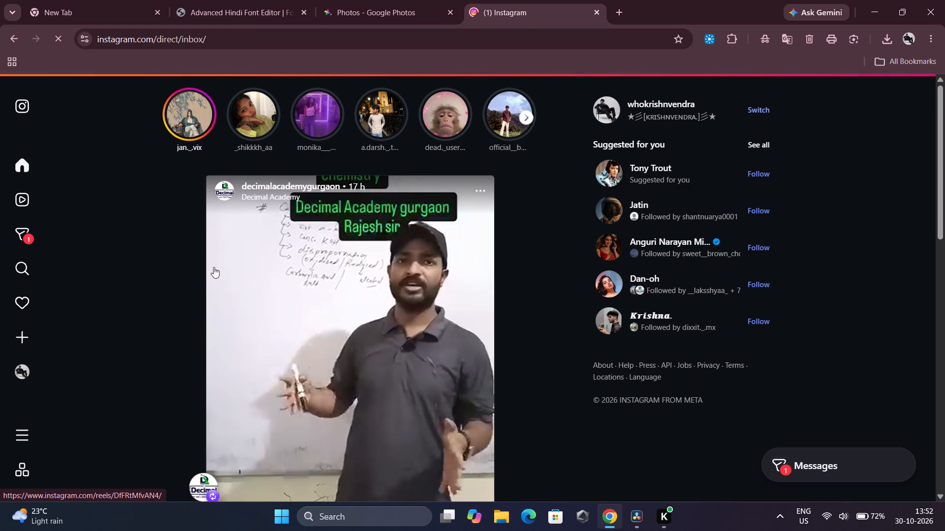
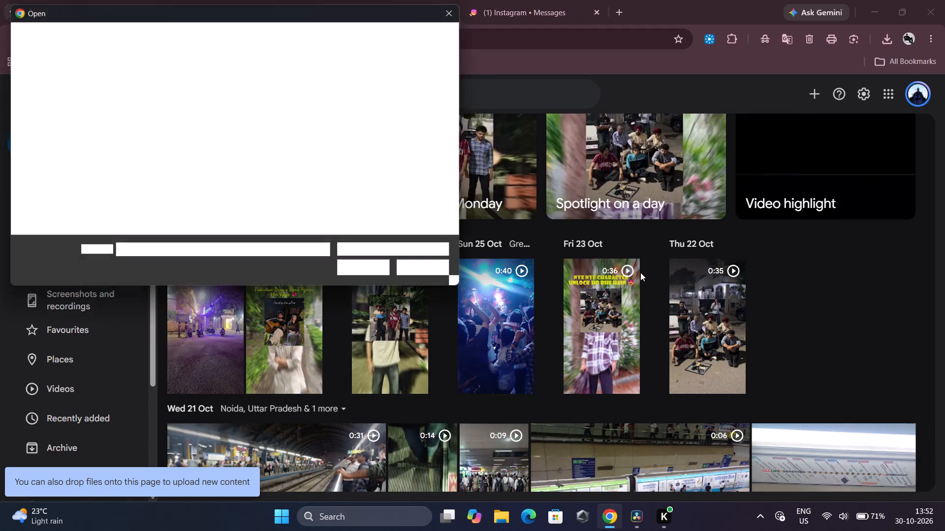
Upload the Timeline 7 video from the Edited Videos folder to Google Photos.
left_click(221, 177)
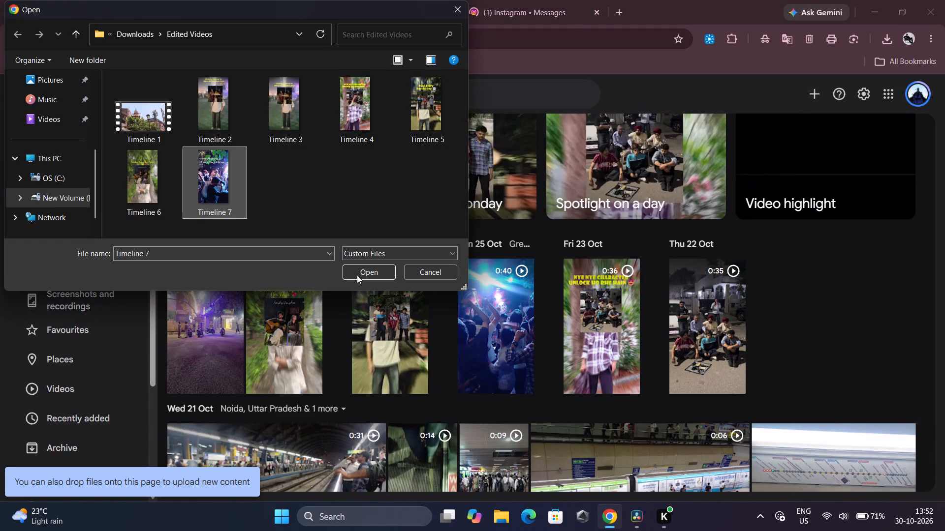
left_click(358, 274)
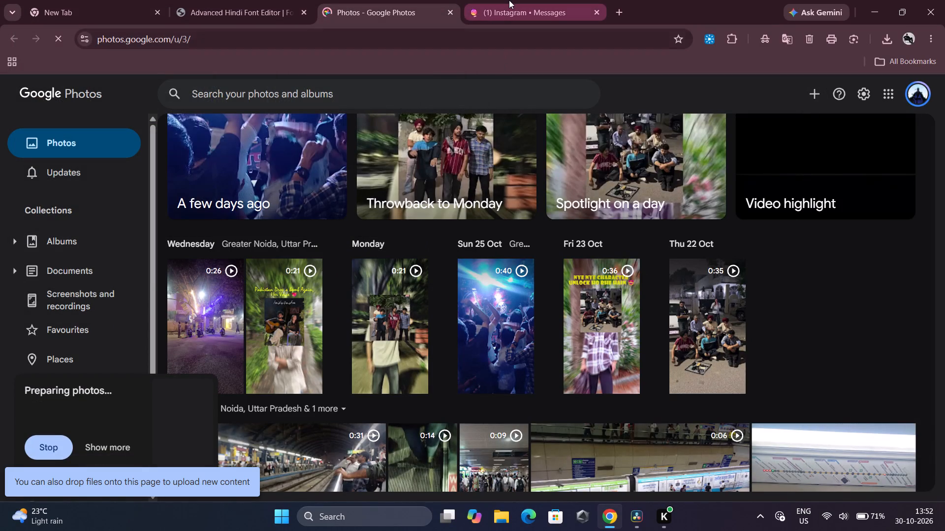